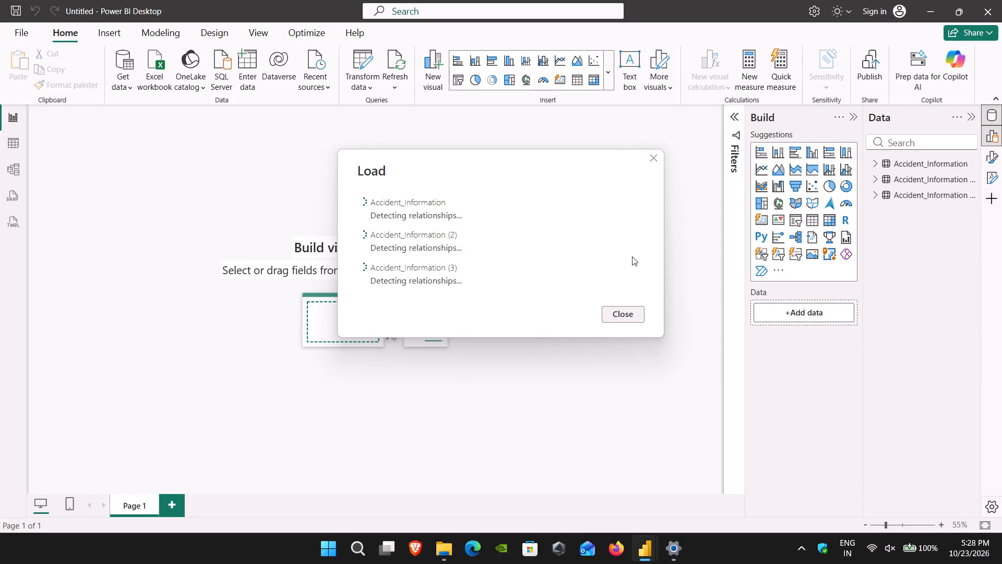
Close the Load dialog for the three Accident_Information tables.
left_click(631, 318)
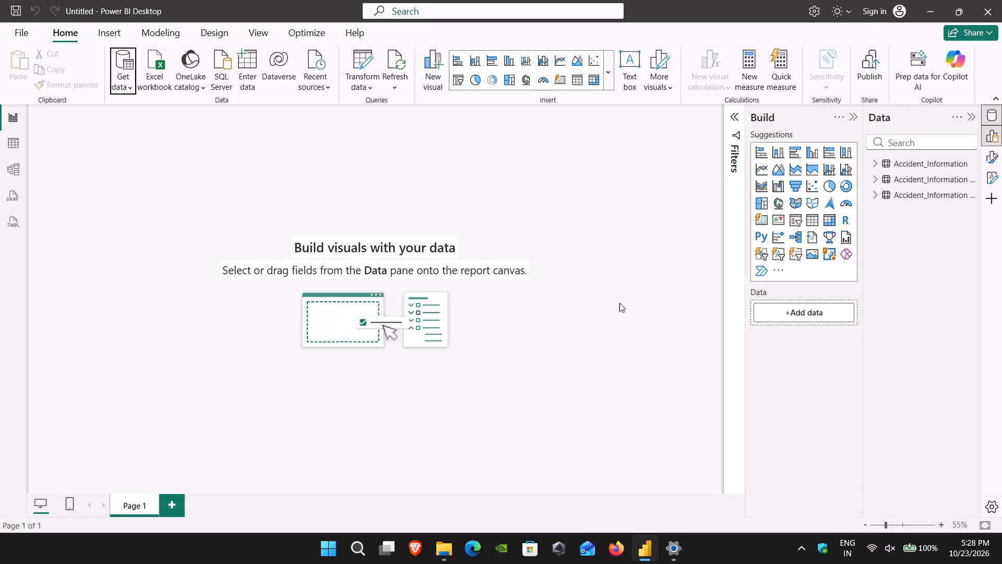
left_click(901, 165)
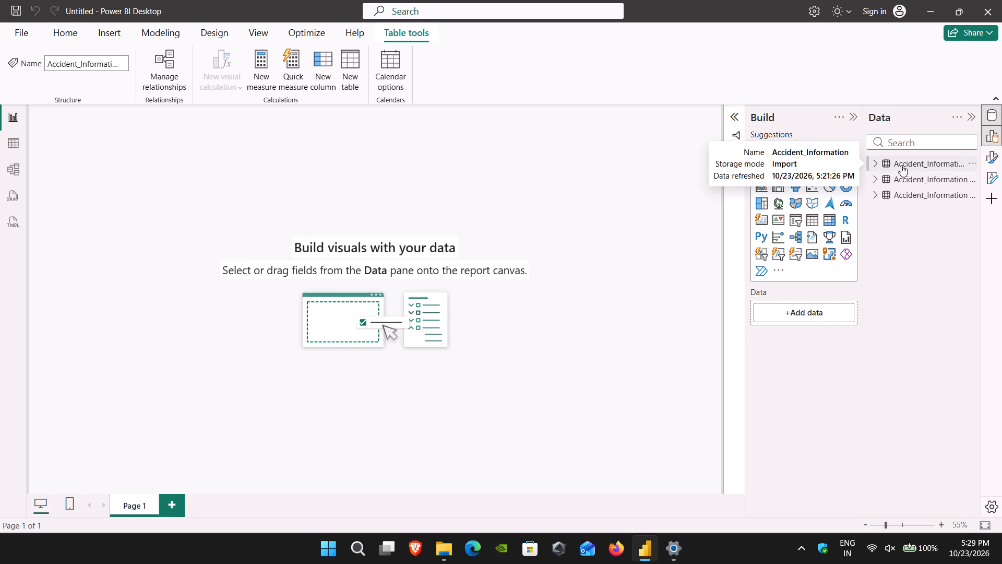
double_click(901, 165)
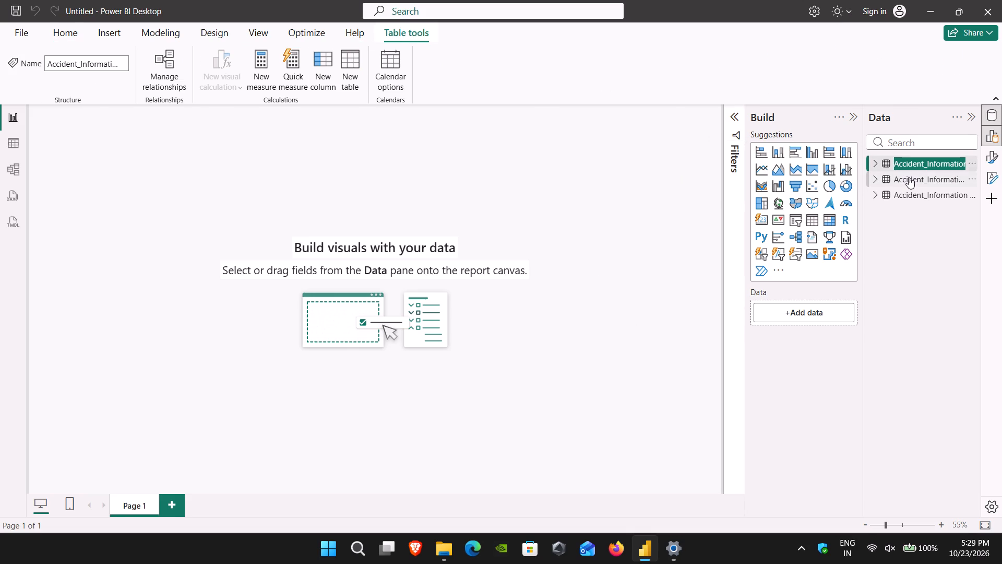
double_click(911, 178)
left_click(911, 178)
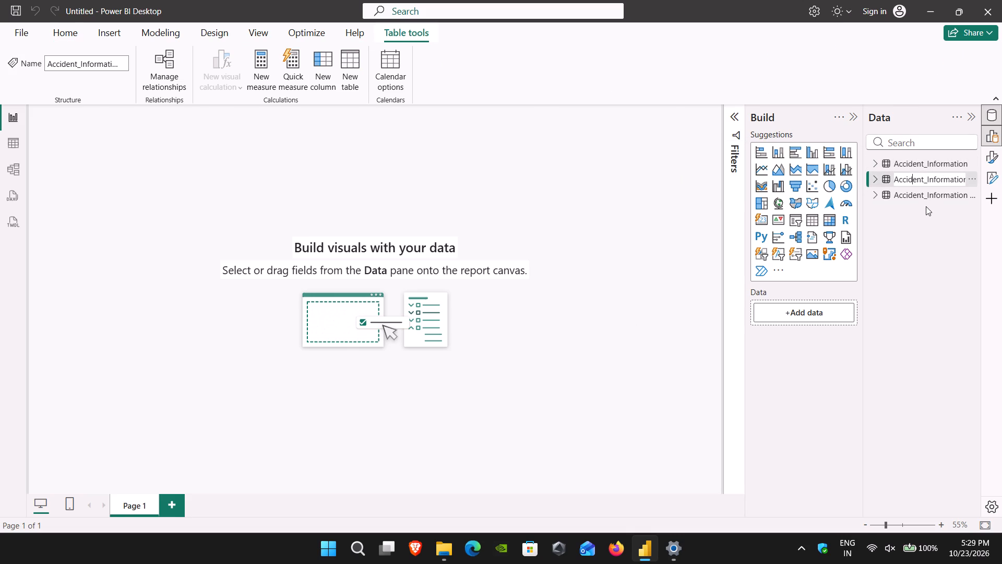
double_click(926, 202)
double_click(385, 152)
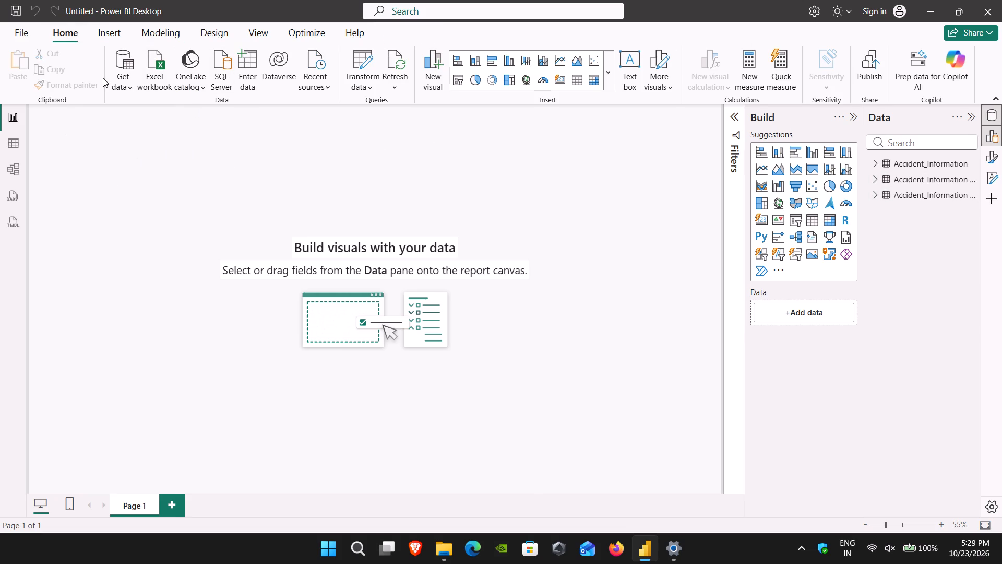
Connect to the Accident_Information CSV file in the desktop's Accident_Information.csv folder and open it for transformation in Power Query Editor.
double_click(127, 84)
left_click(127, 84)
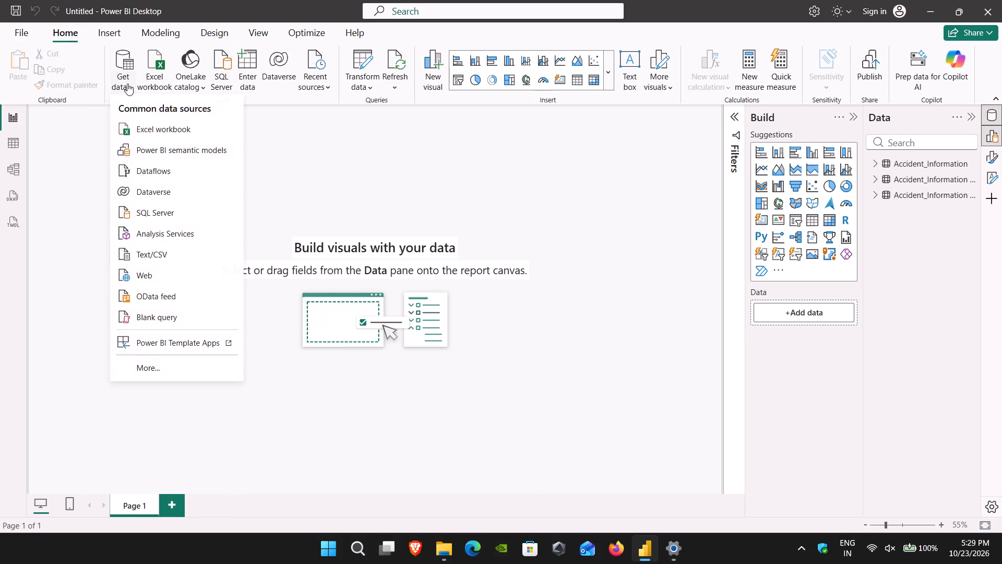
left_click(171, 255)
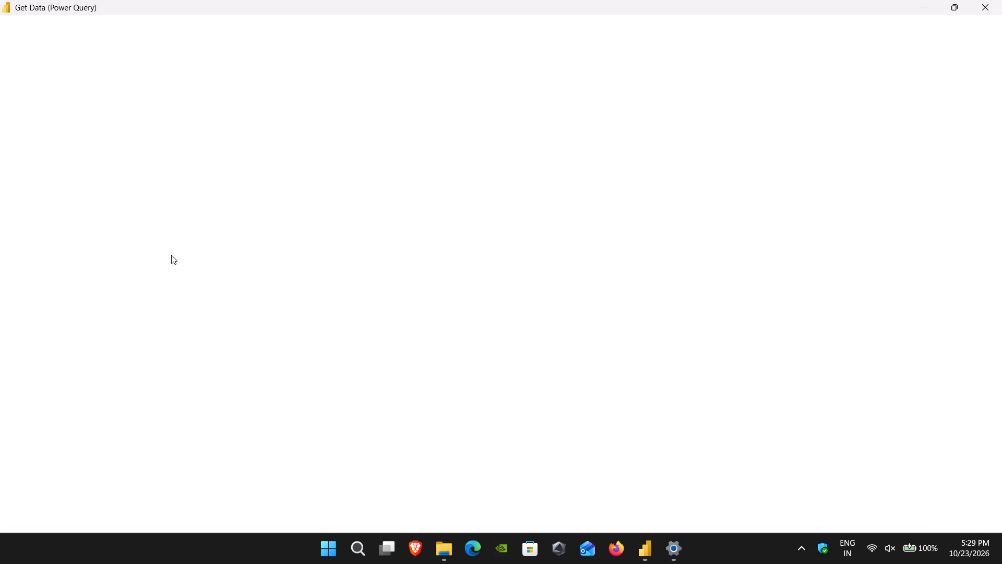
left_click(446, 98)
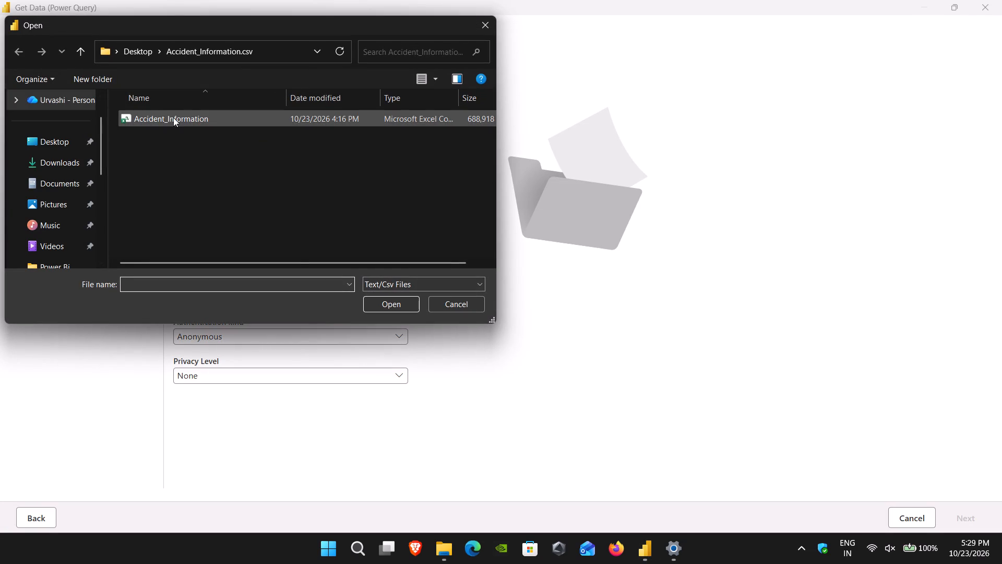
left_click(173, 118)
left_click(386, 304)
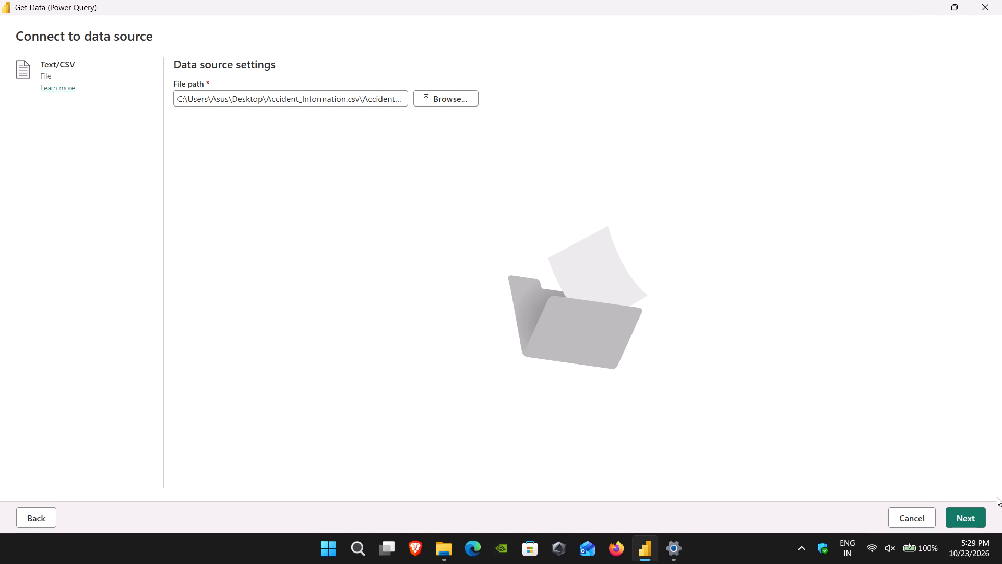
left_click(982, 510)
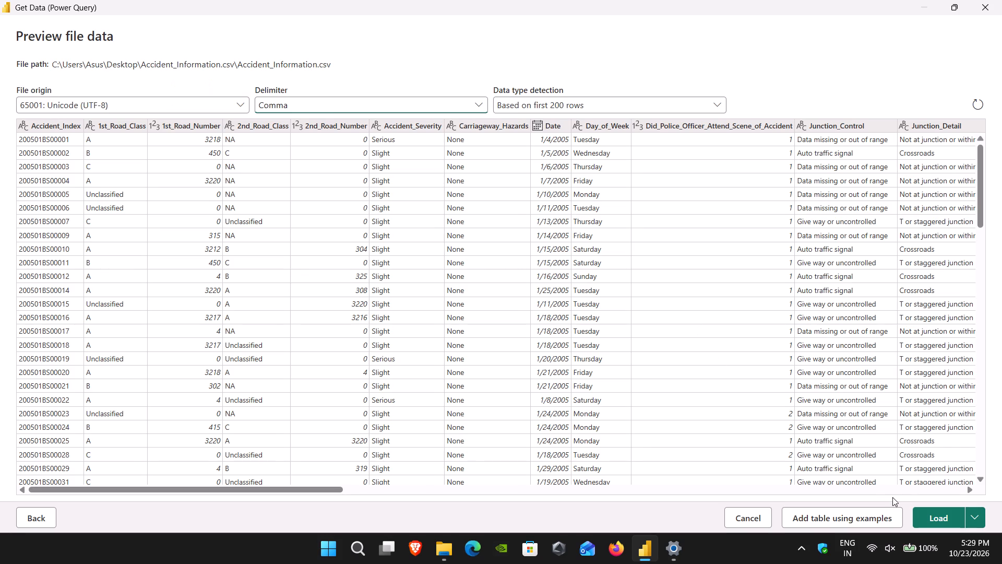
left_click(975, 515)
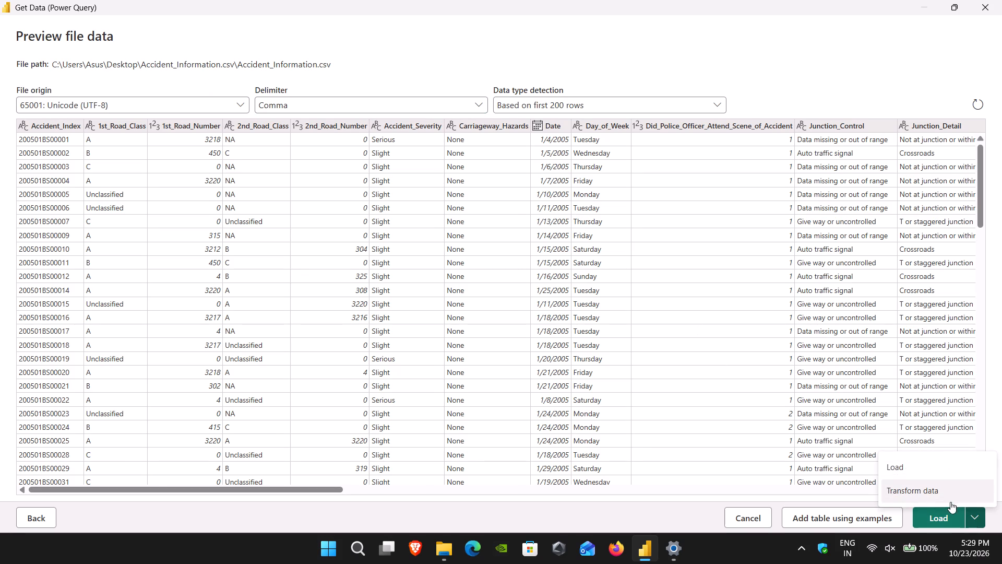
left_click(931, 488)
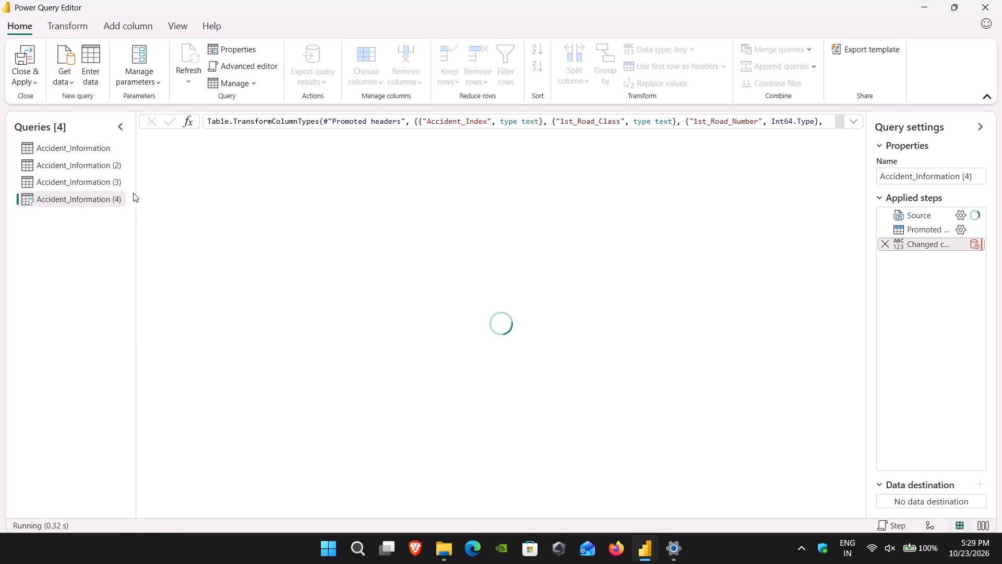
Delete the duplicate queries Accident_Information (4), Accident_Information (3) and Accident_Information (2).
right_click(106, 198)
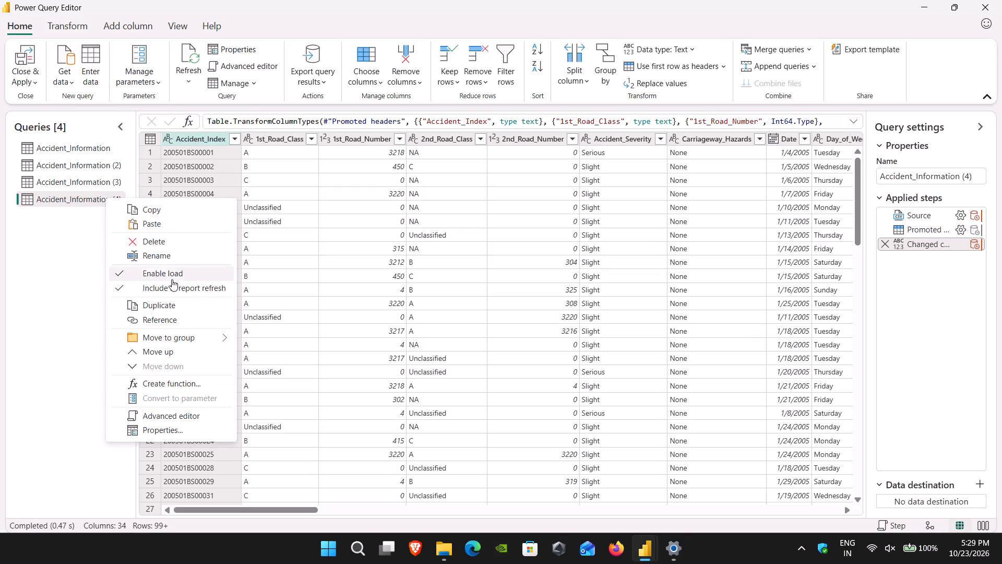
left_click(176, 244)
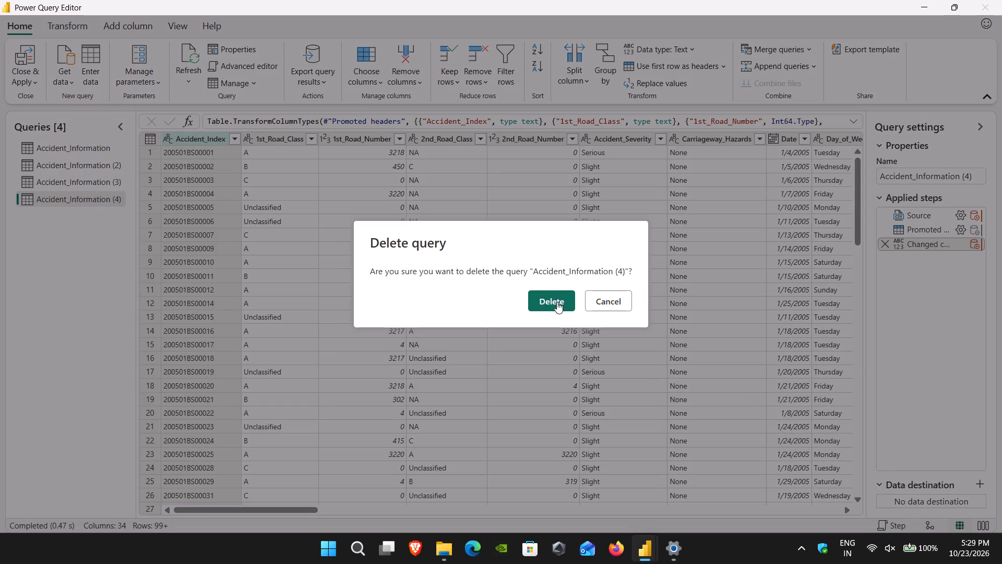
left_click(556, 300)
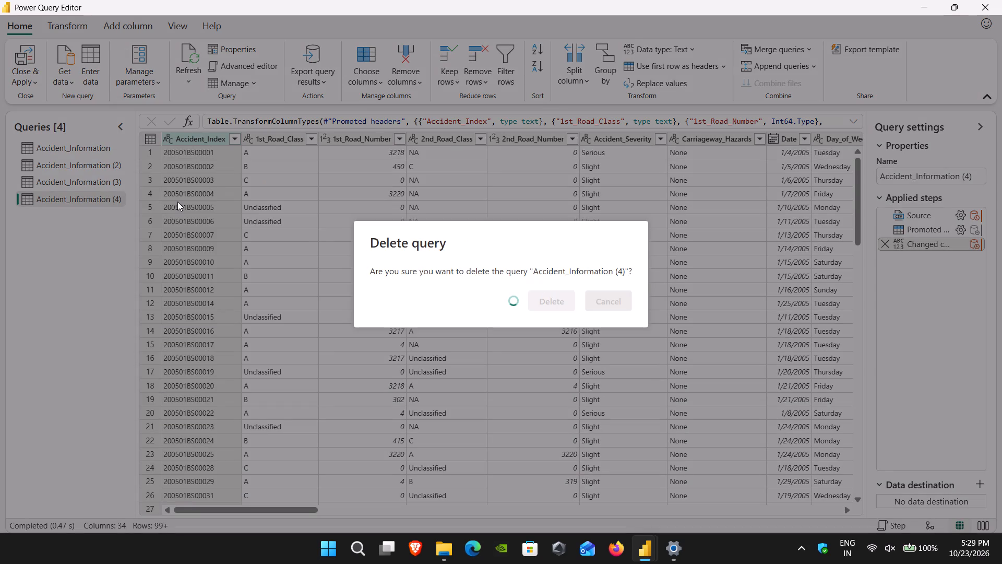
left_click(88, 159)
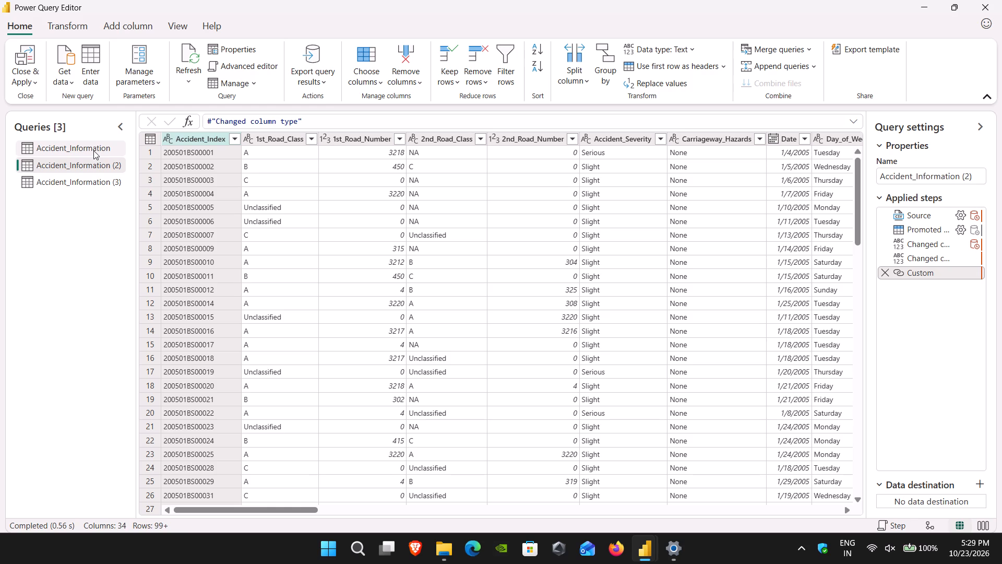
double_click(93, 150)
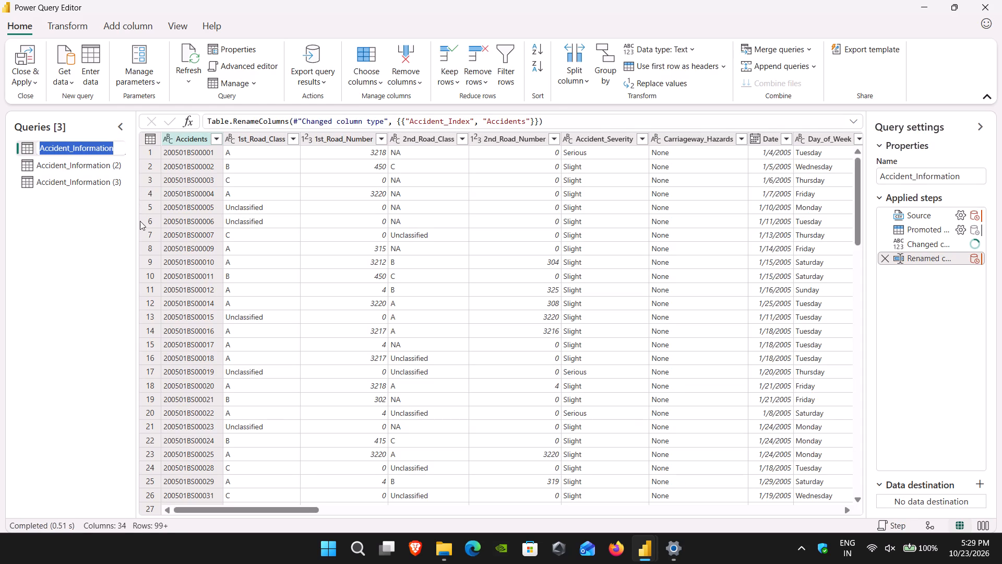
left_click(103, 183)
right_click(103, 183)
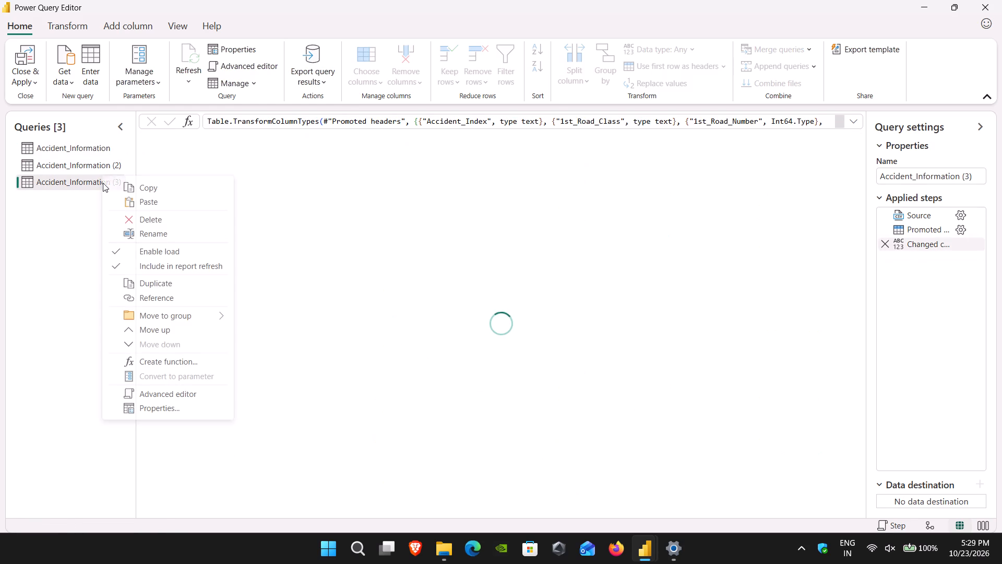
left_click(161, 230)
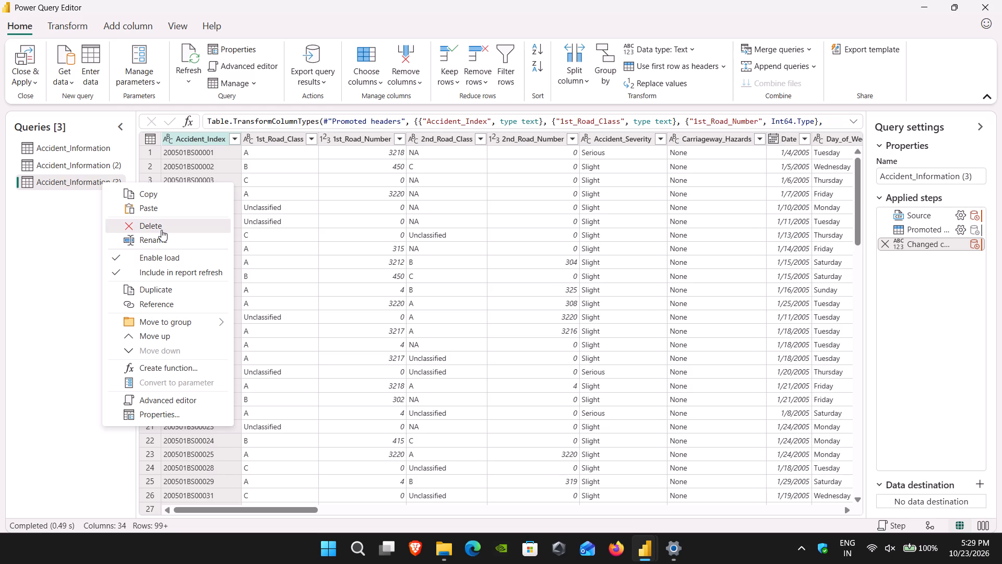
left_click(544, 309)
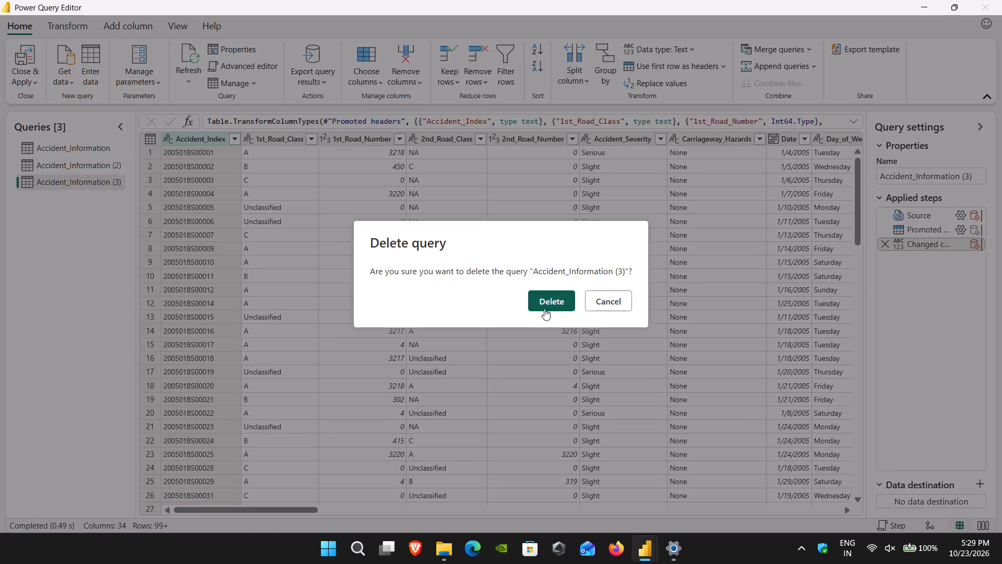
left_click(111, 162)
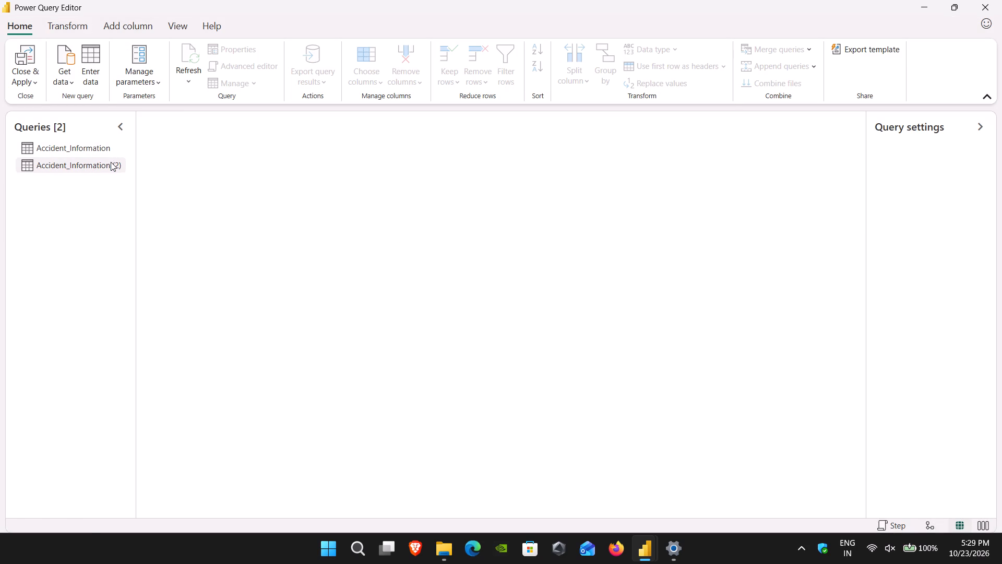
right_click(111, 162)
left_click(149, 200)
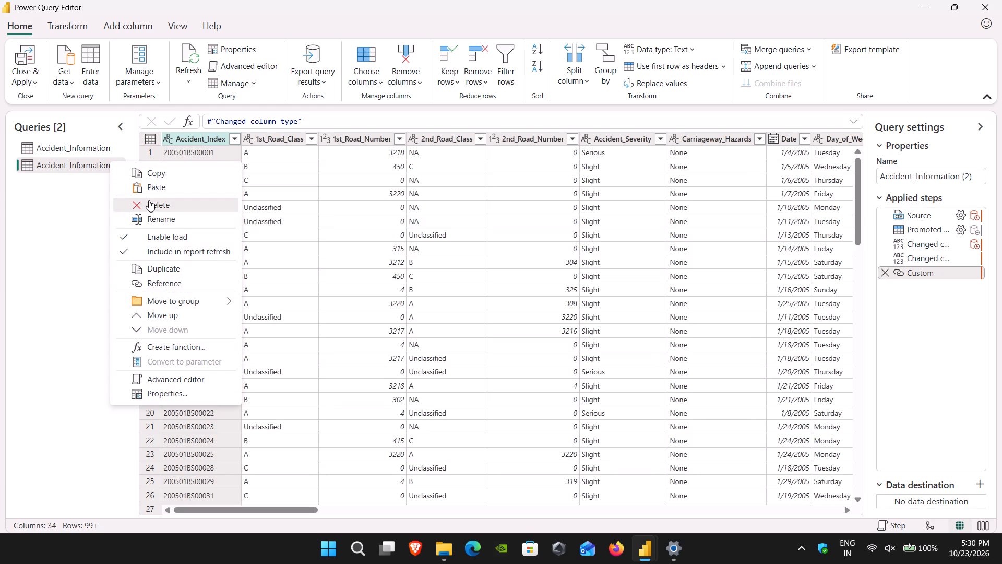
left_click(542, 301)
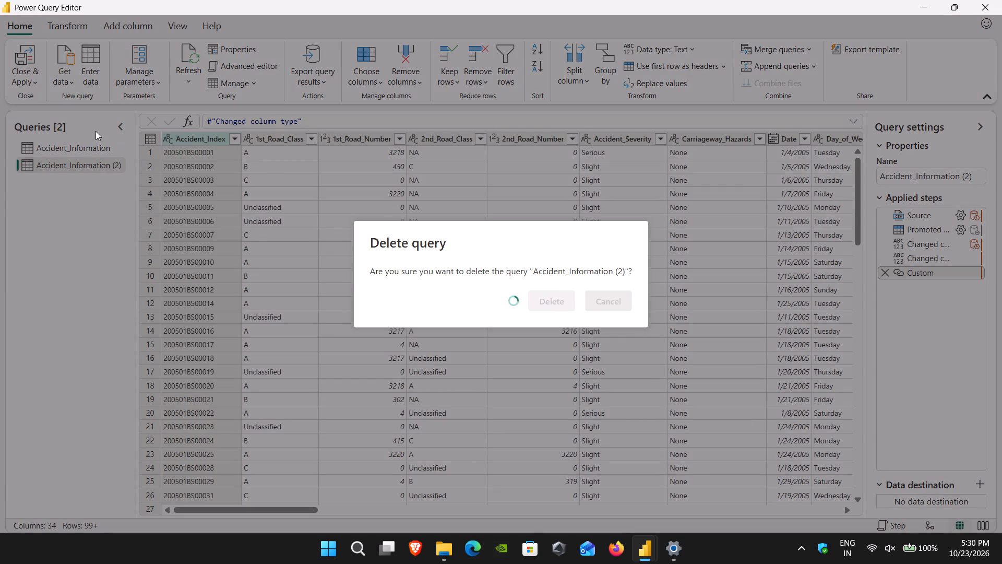
Set the data type of the Accidents column in the Accident_Information query to Text.
left_click(87, 147)
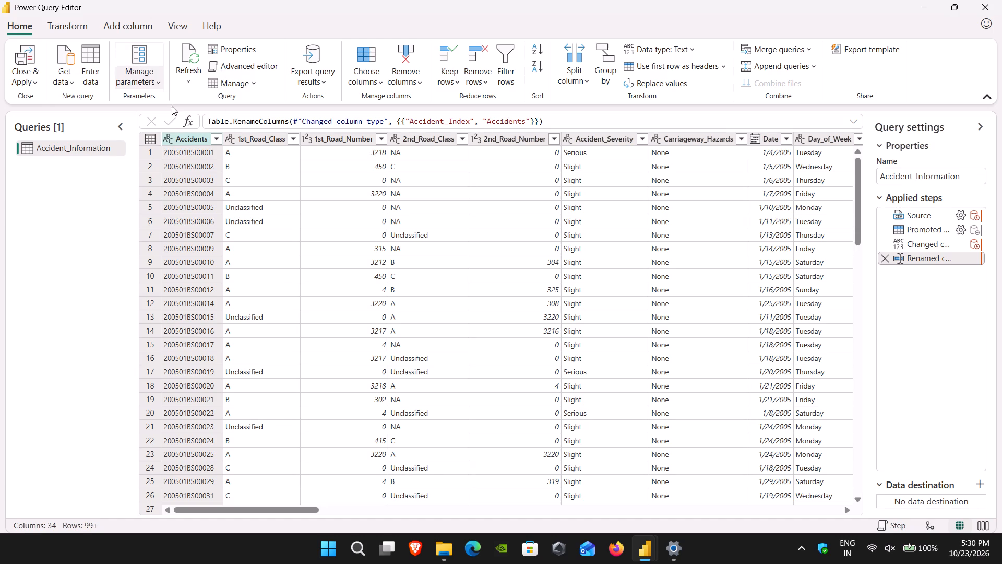
left_click(168, 140)
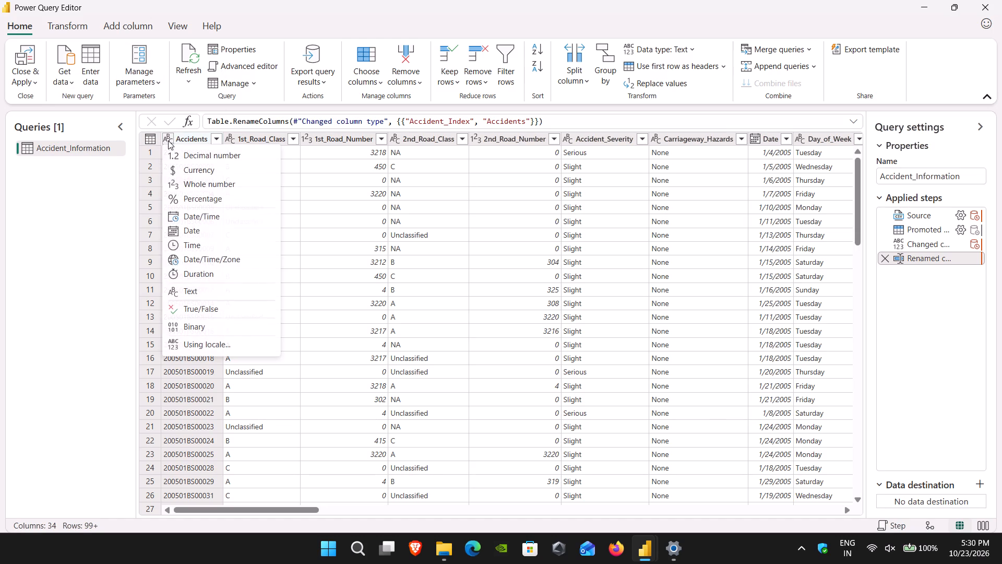
left_click(195, 287)
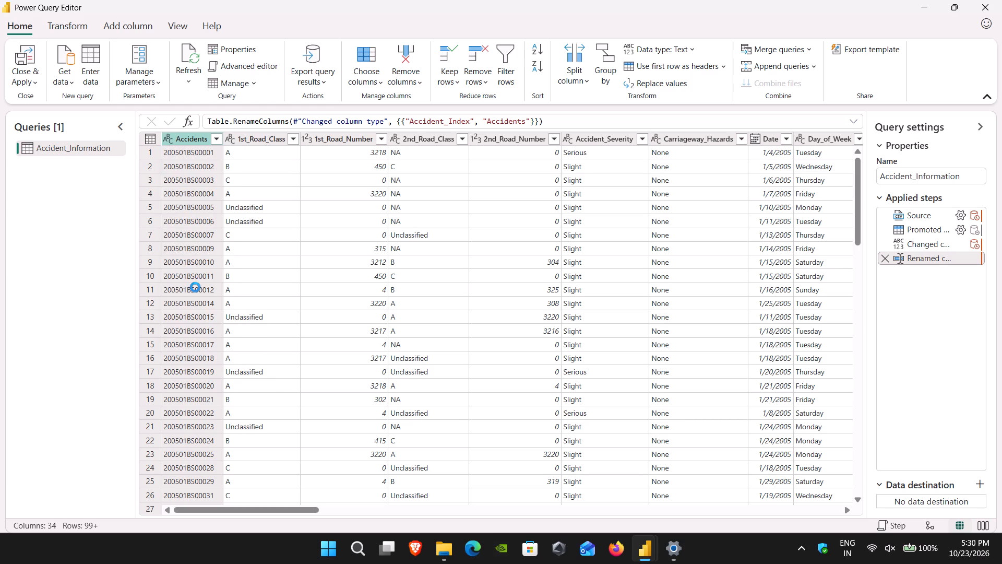
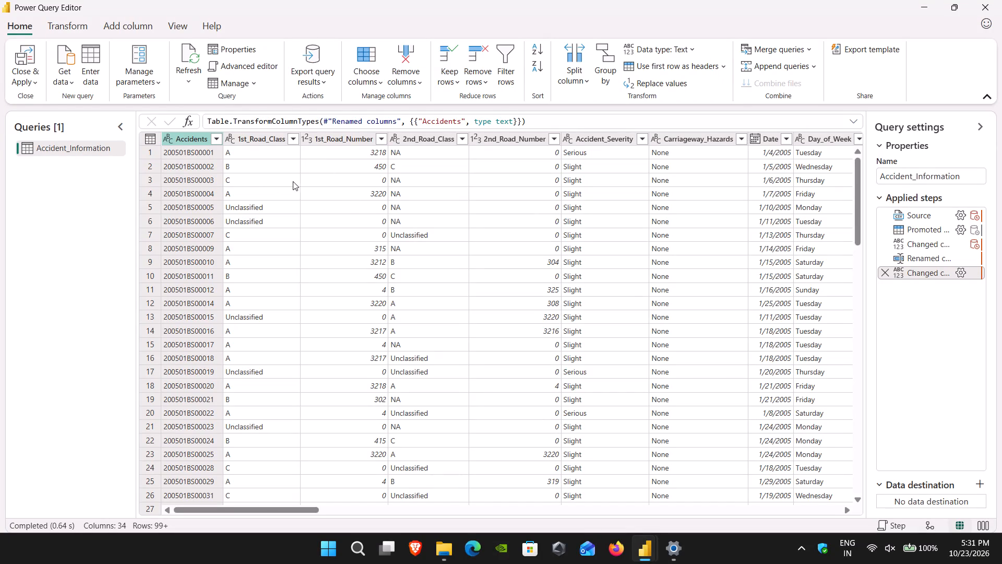
Set the data type of the 1st_Road_Number column to Whole number.
left_click(383, 137)
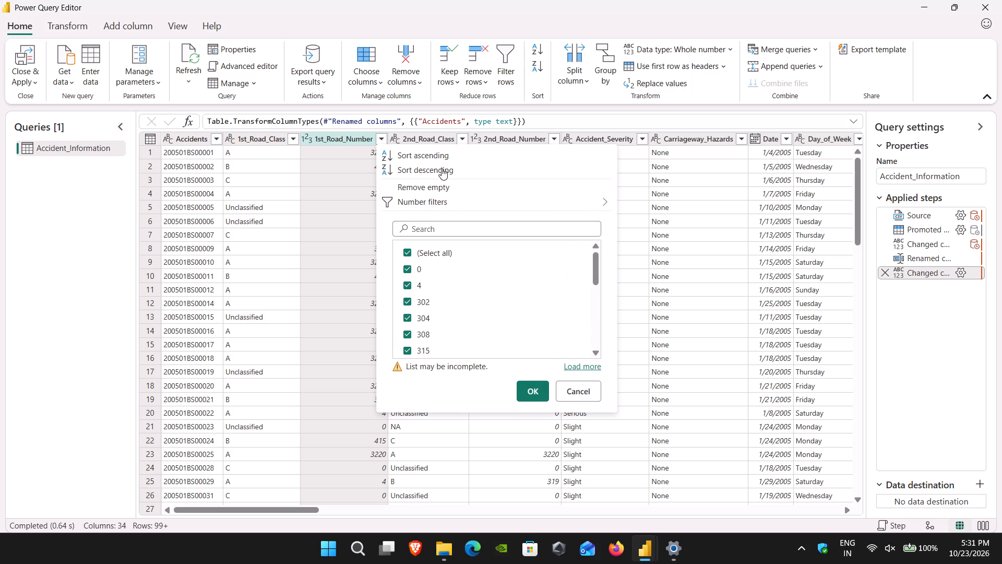
left_click(308, 134)
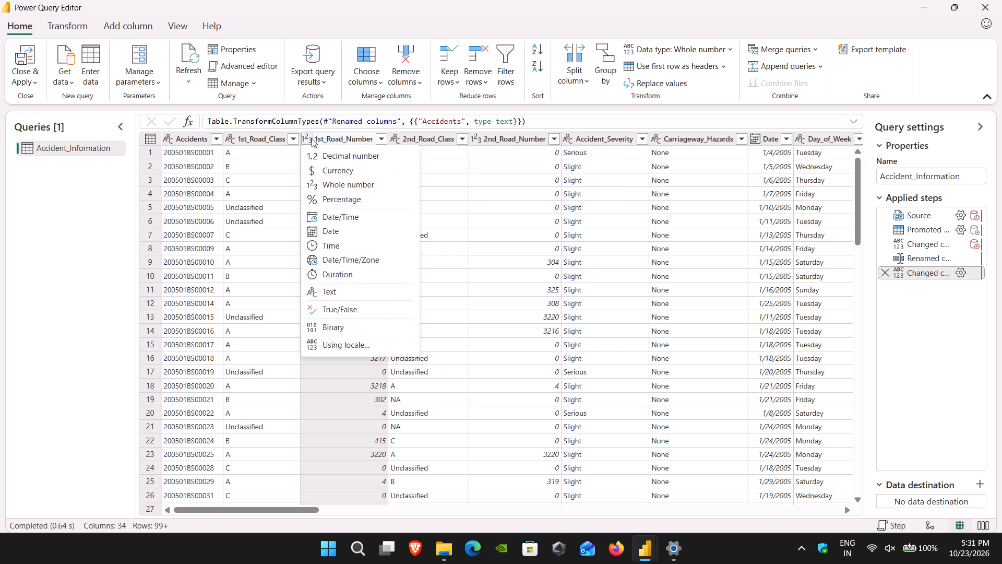
left_click(362, 185)
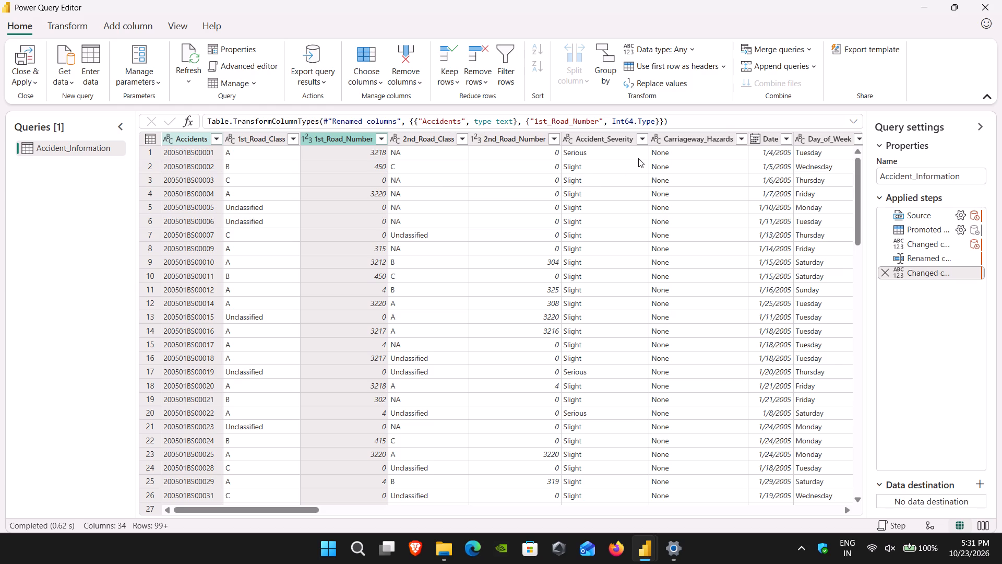
Set the data type of the Accident_Severity column to Text.
left_click(567, 137)
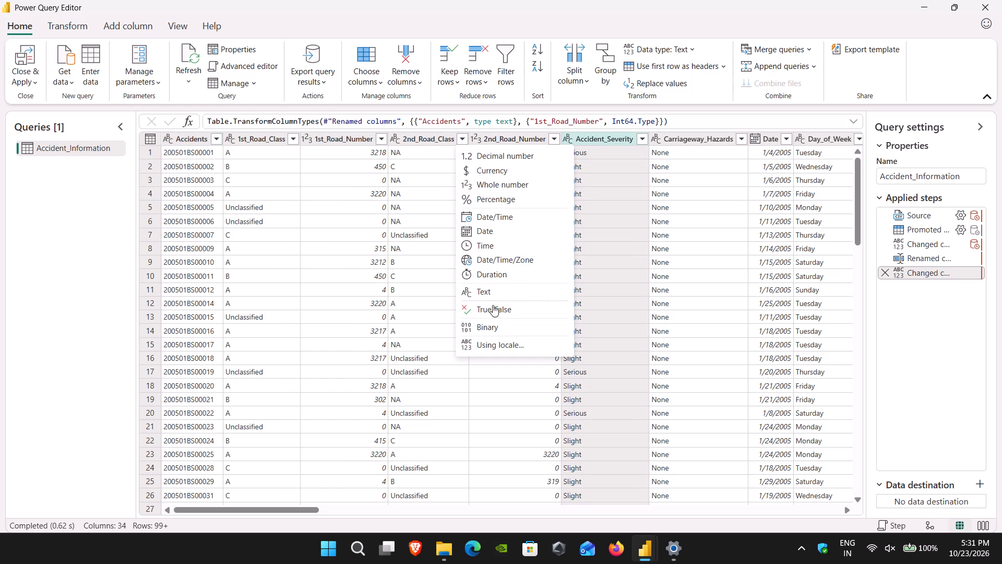
left_click(491, 290)
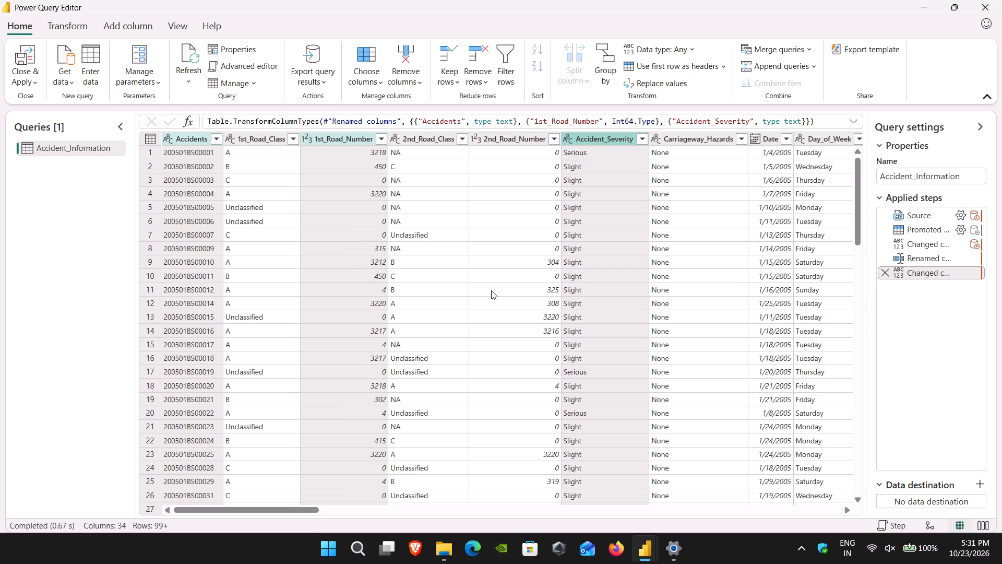
Set the data type of the Latitude column to Decimal number.
scroll(492, 287, "left", 3)
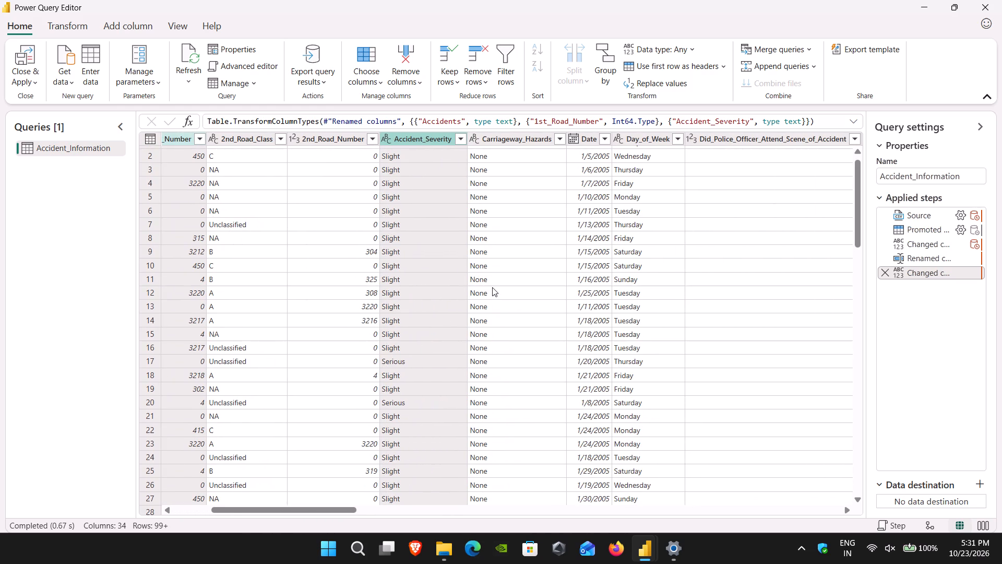
scroll(492, 287, "left", 6)
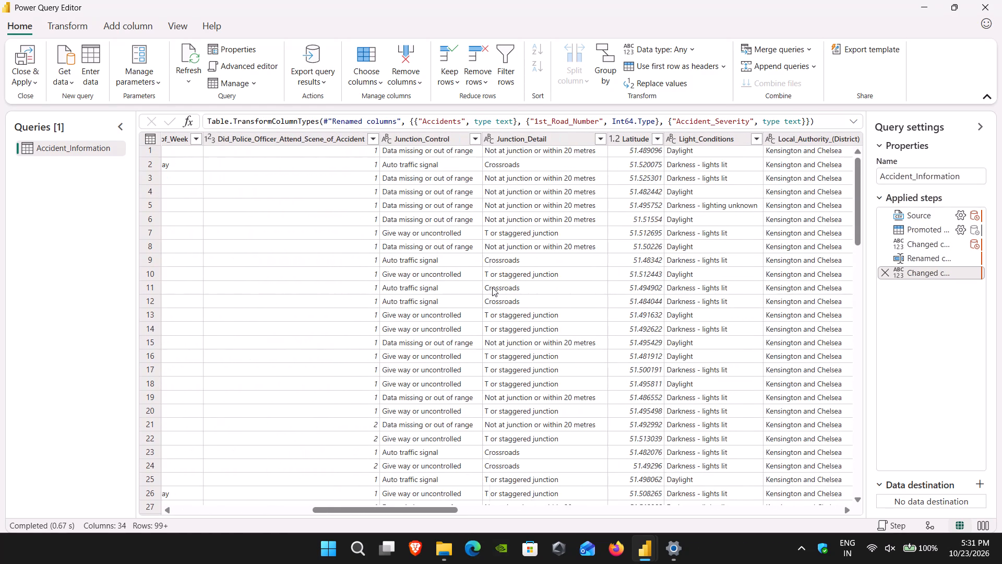
scroll(492, 287, "left", 4)
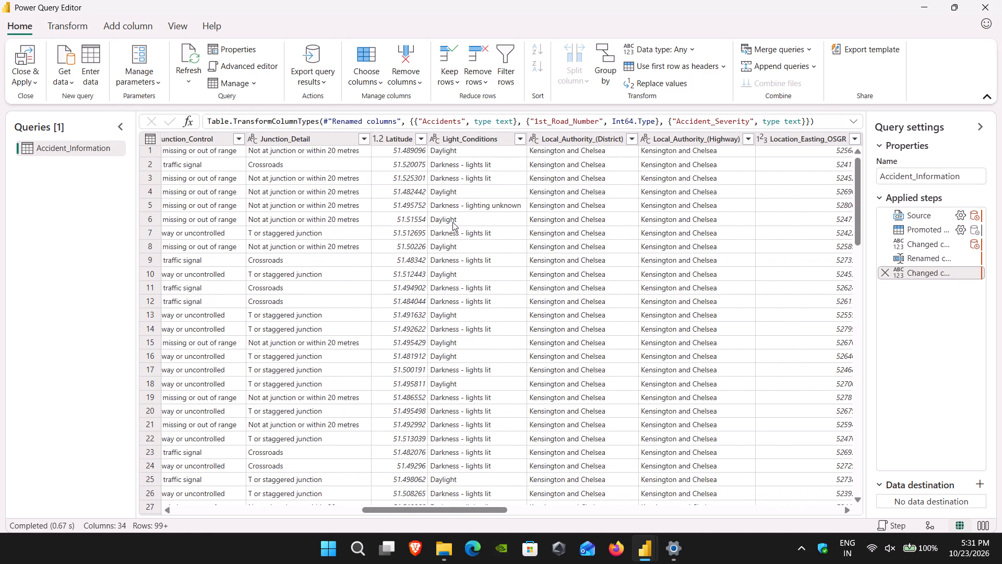
left_click(380, 140)
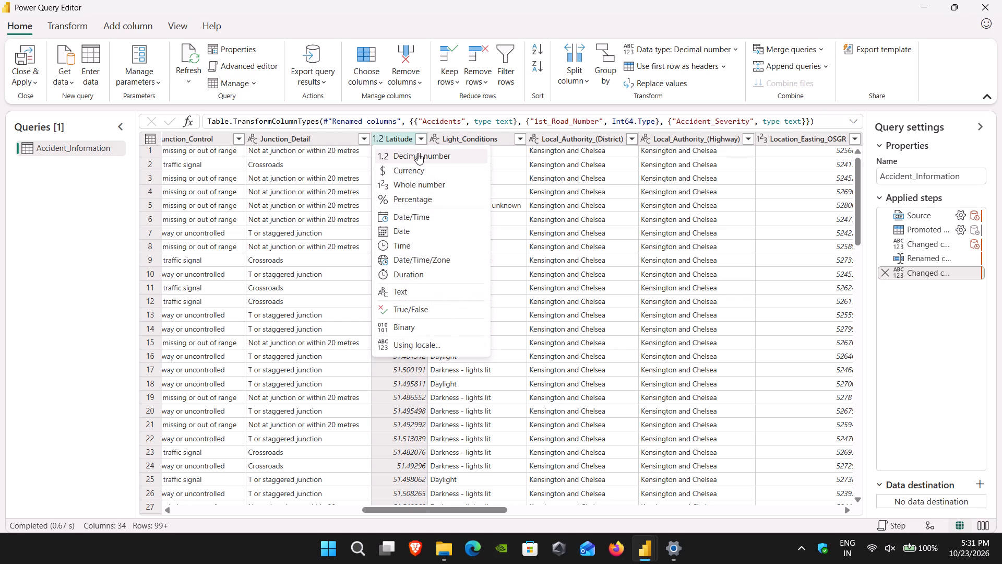
left_click(417, 154)
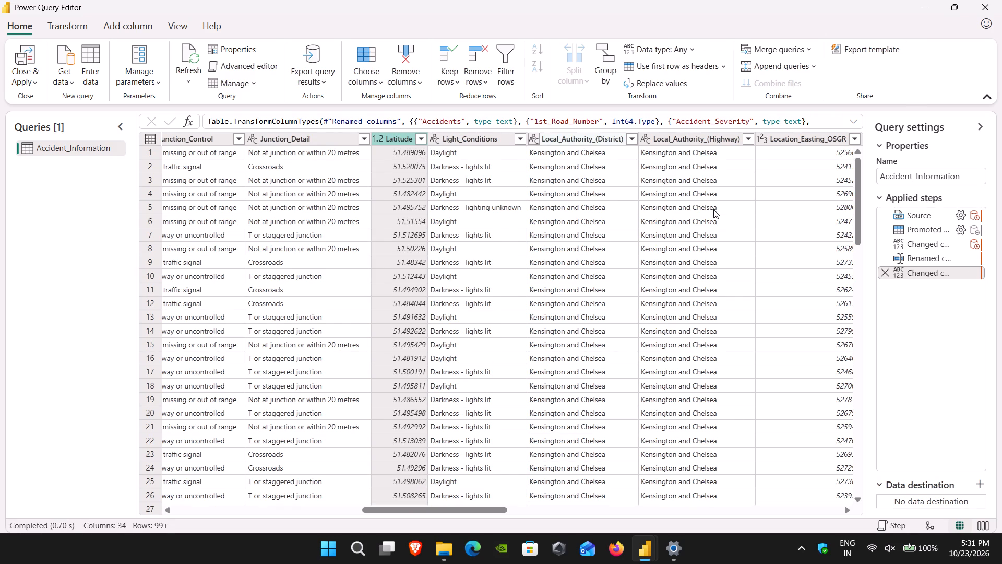
Set the data type of the Date column to Date.
scroll(713, 209, "left", 10)
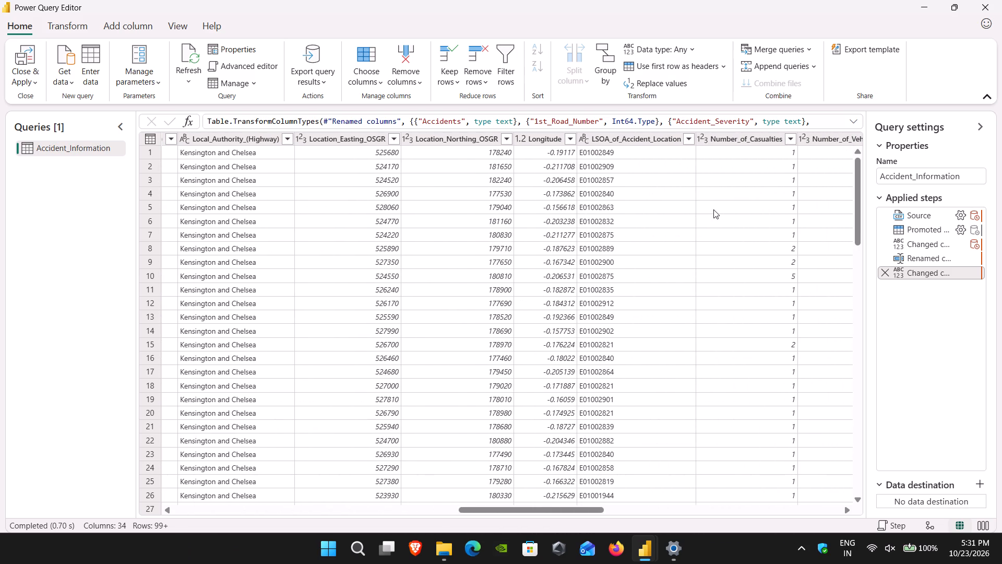
scroll(713, 209, "left", 9)
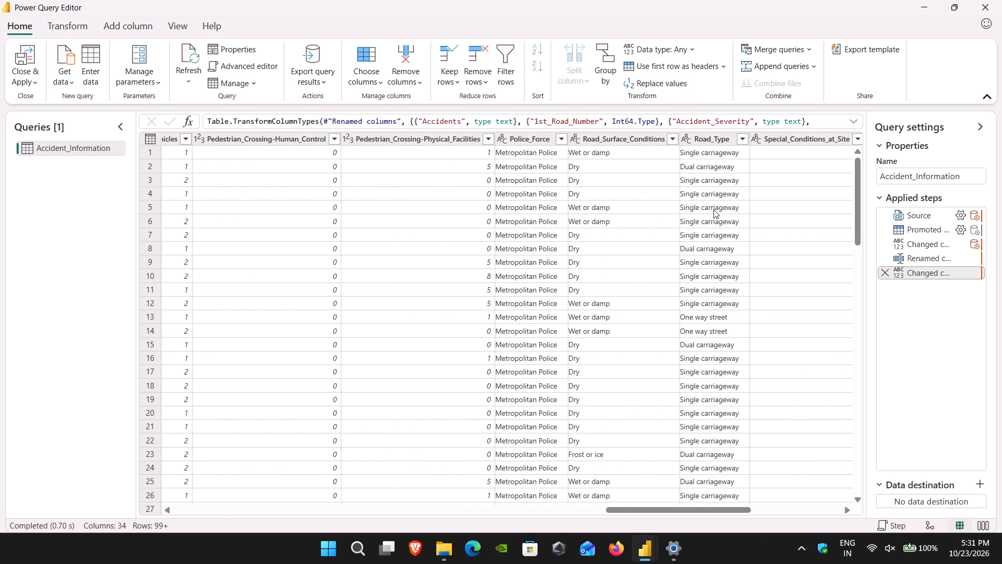
scroll(713, 209, "left", 5)
scroll(713, 209, "right", 6)
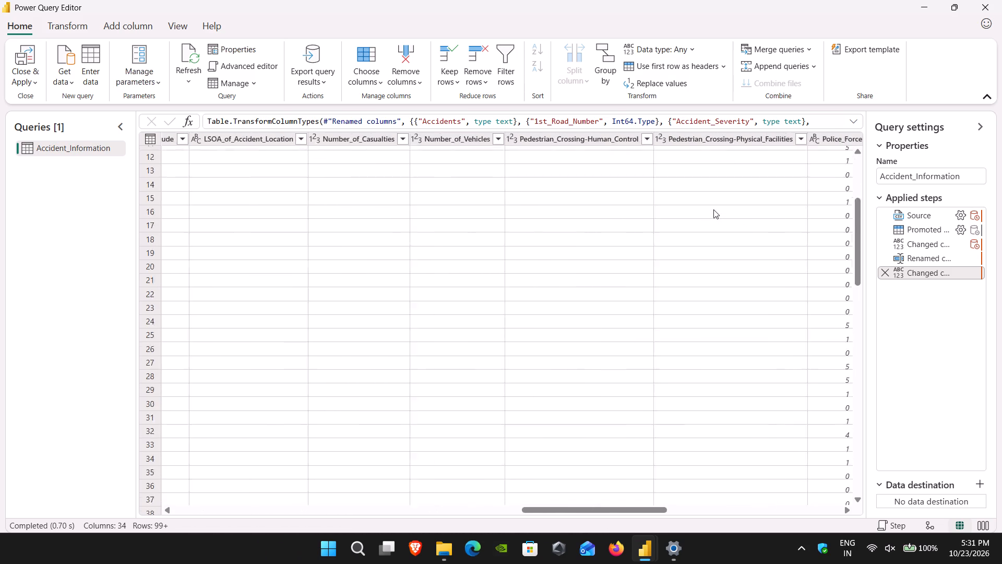
scroll(713, 209, "right", 18)
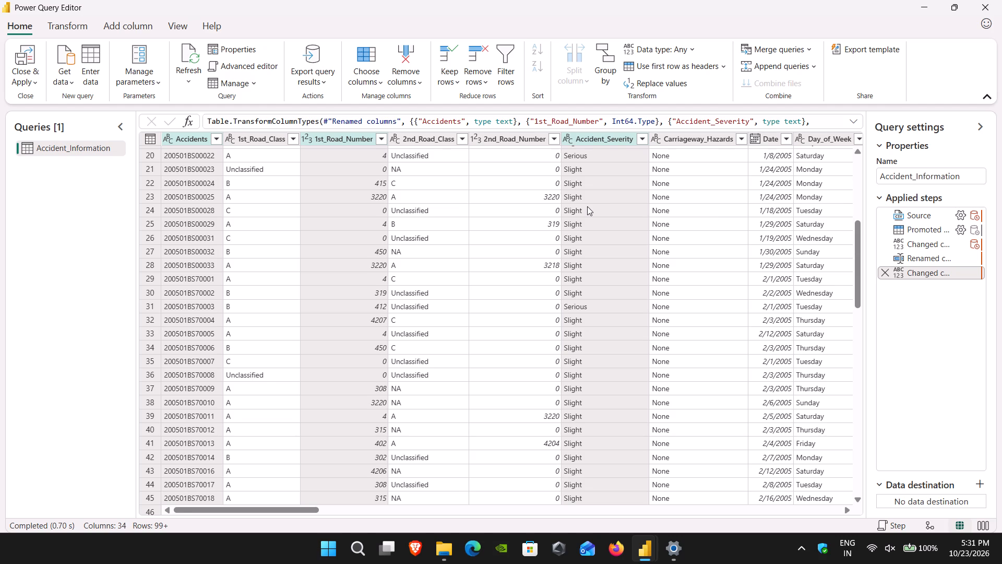
scroll(587, 206, "left", 1)
left_click(708, 135)
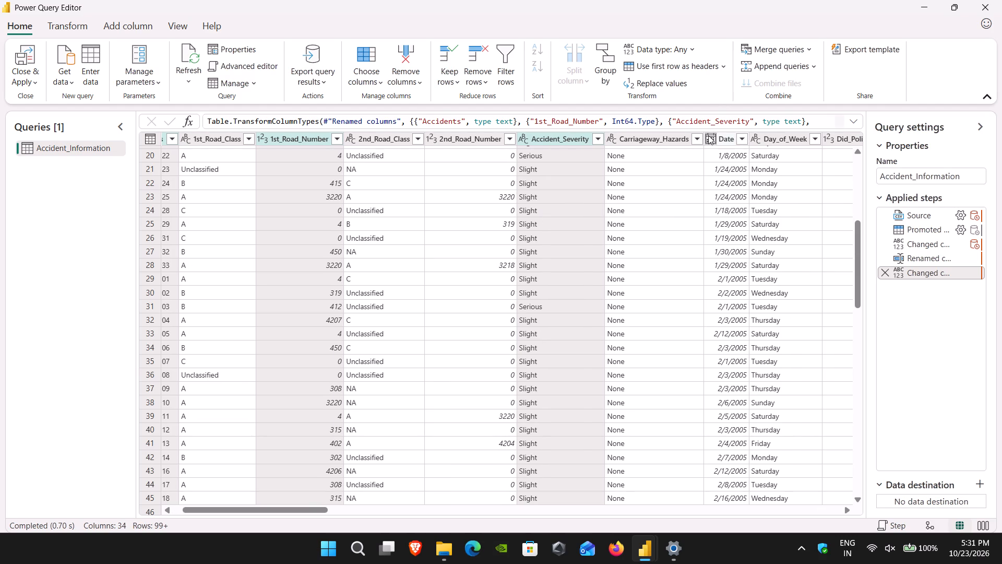
left_click(632, 233)
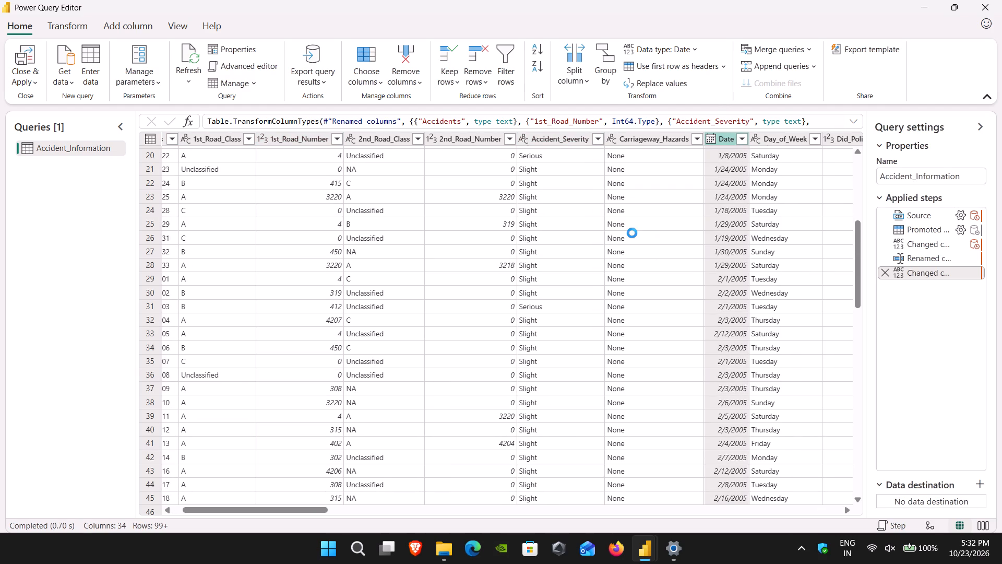
Set the data type of the Day_of_Week column to Text.
left_click(756, 143)
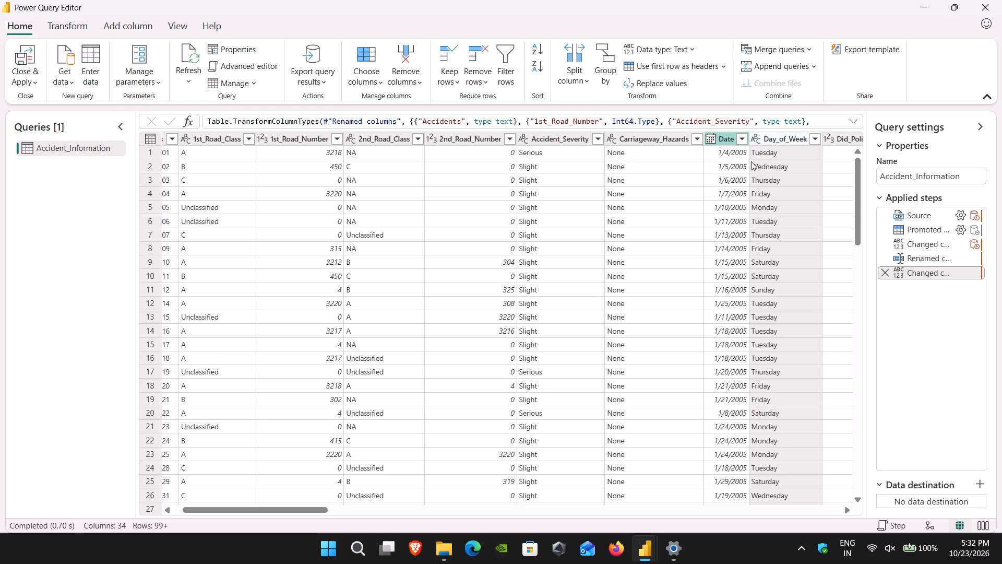
left_click(754, 142)
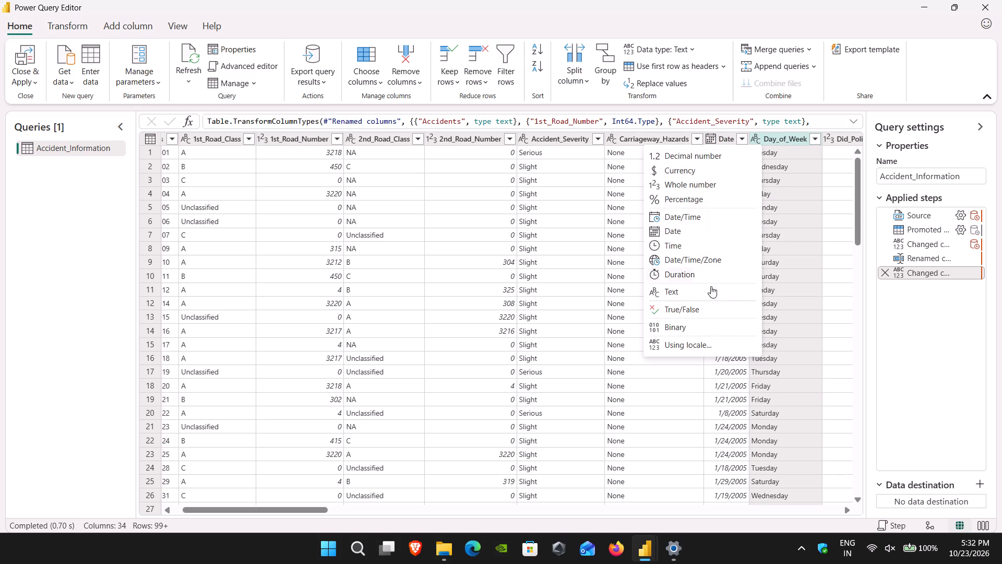
left_click(703, 291)
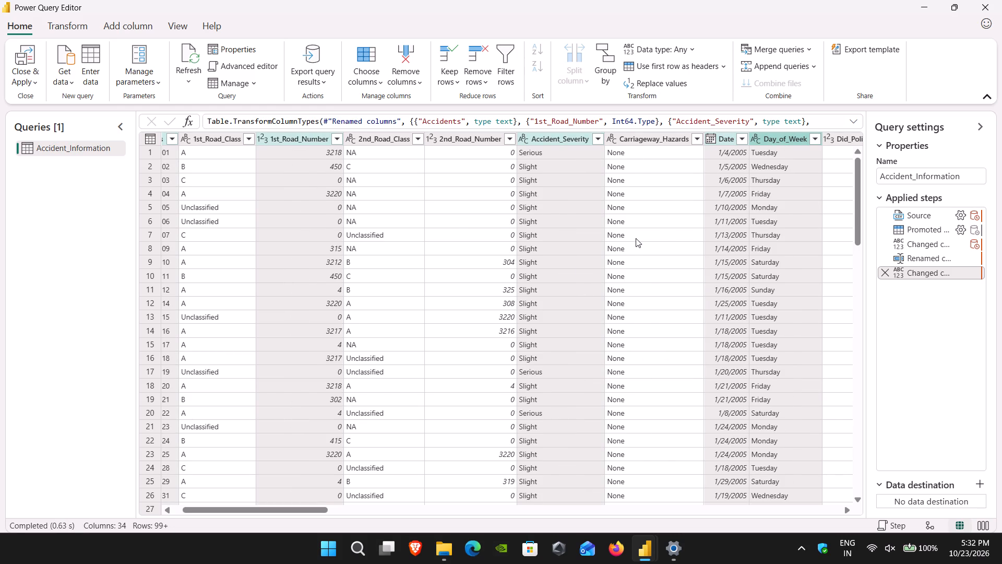
Review the data types and sample values of the Accident_Information columns, from Day_of_Week through the weather columns and back.
scroll(636, 238, "left", 7)
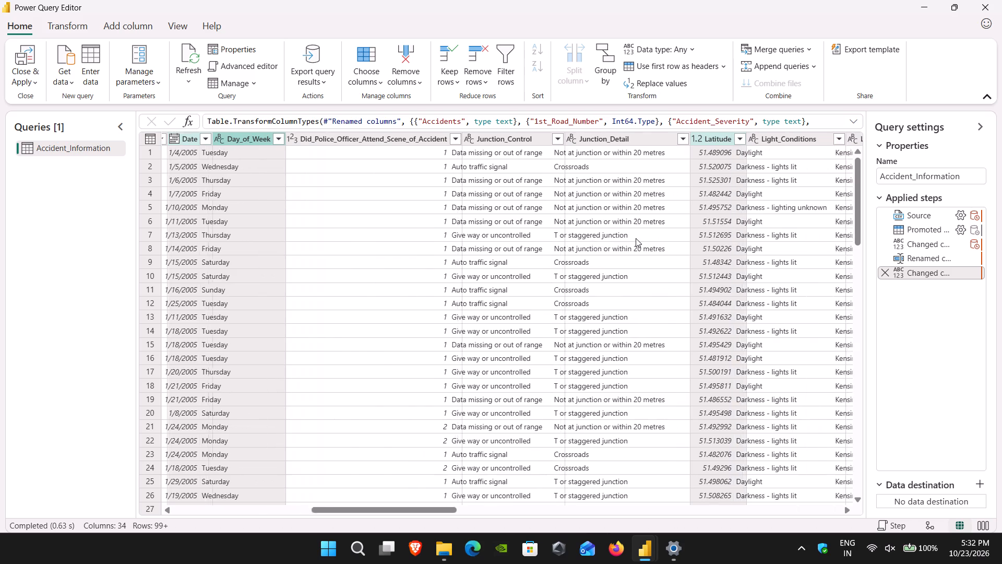
scroll(636, 238, "left", 8)
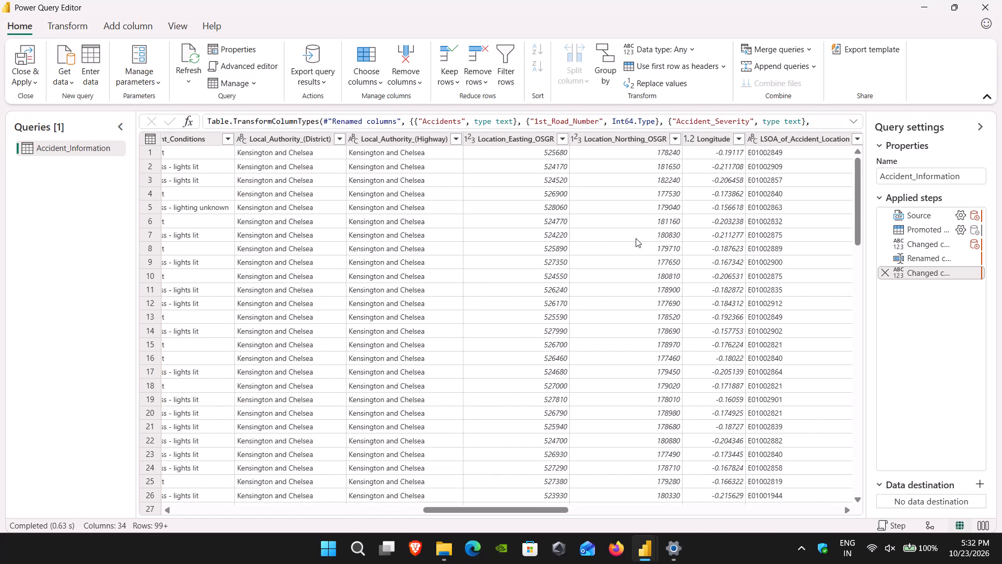
scroll(533, 258, "left", 5)
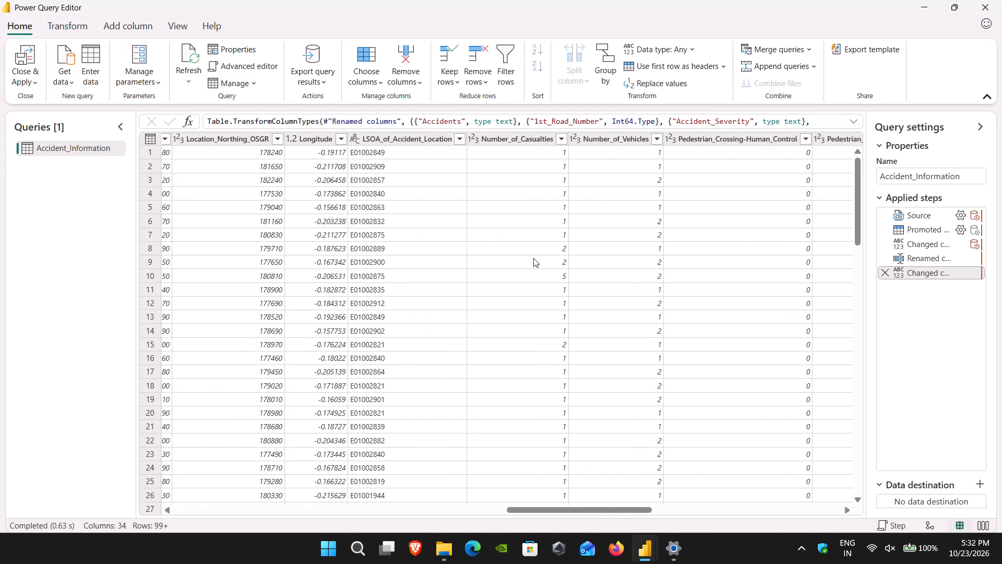
scroll(533, 258, "left", 9)
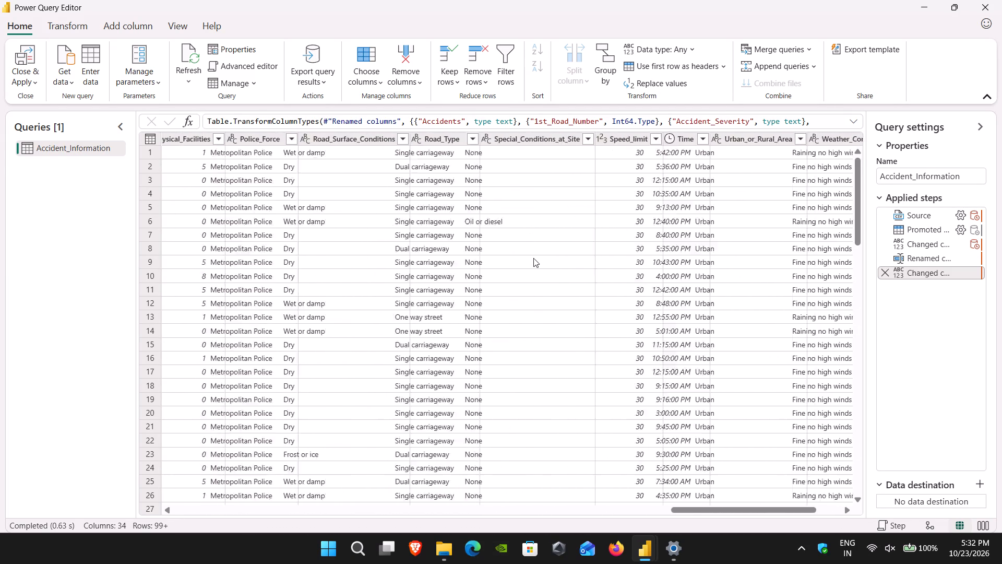
scroll(533, 258, "left", 5)
scroll(533, 258, "right", 3)
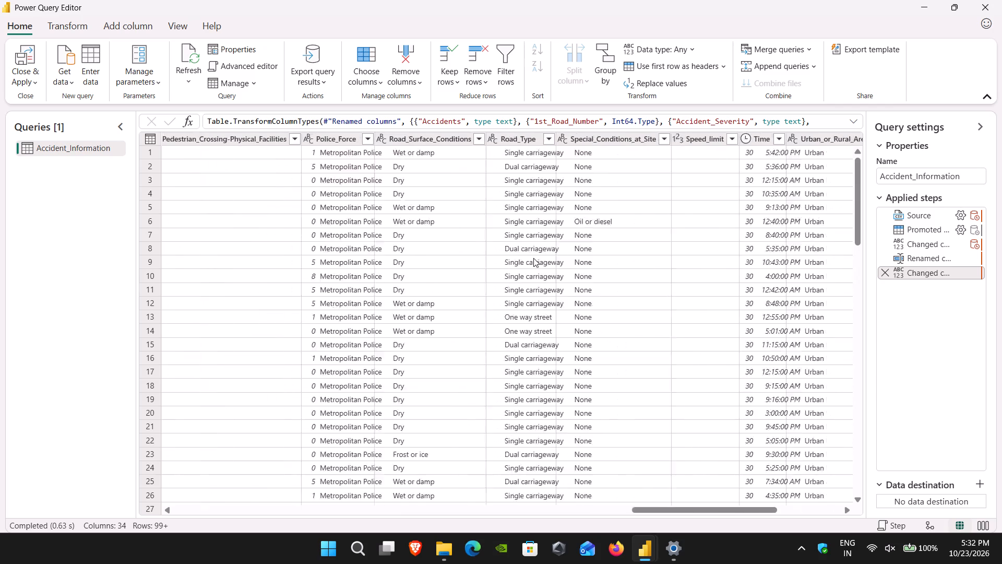
scroll(533, 258, "right", 11)
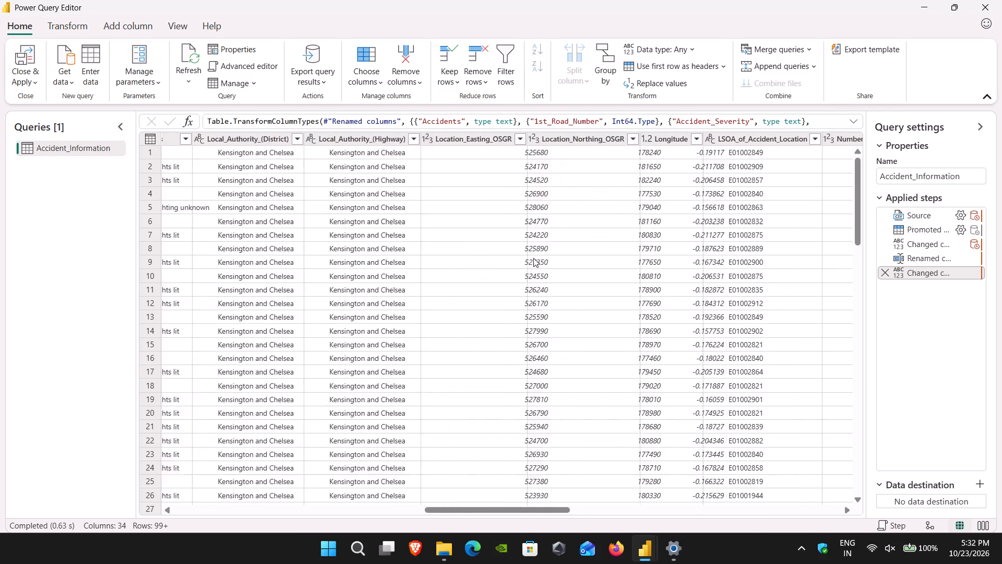
scroll(533, 258, "right", 3)
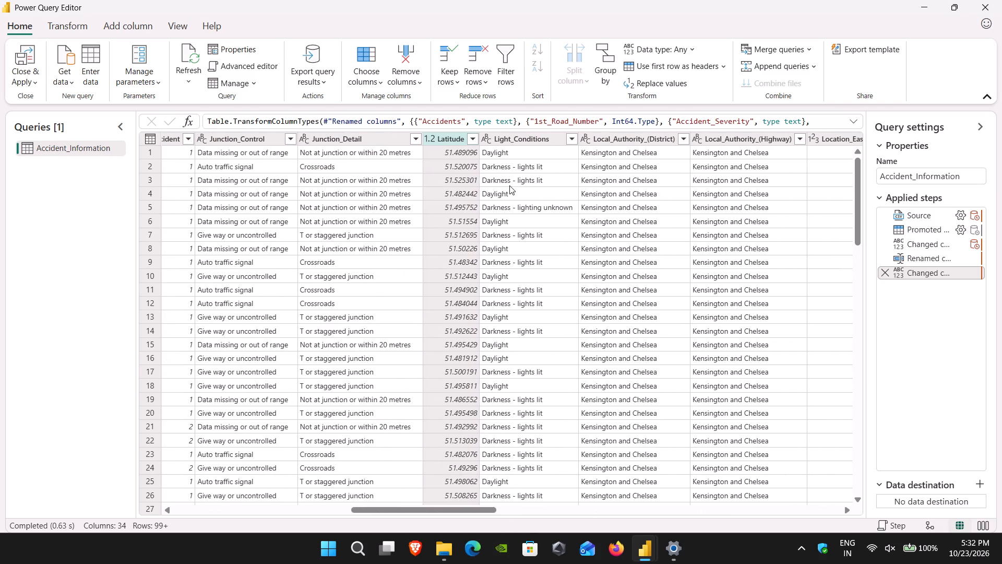
scroll(392, 190, "right", 7)
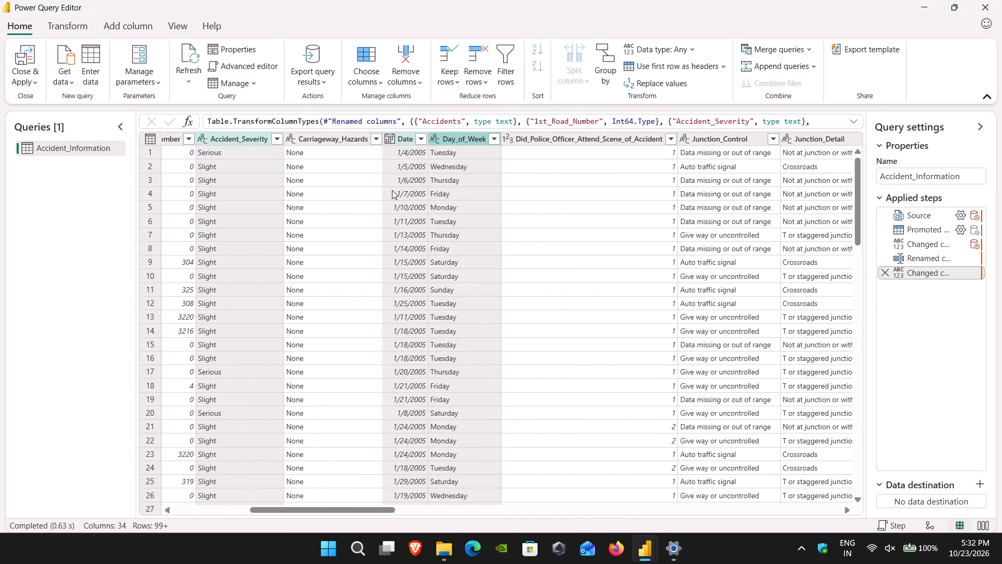
scroll(392, 190, "right", 6)
Set the data type of the Longitude column to Decimal number.
scroll(392, 190, "left", 3)
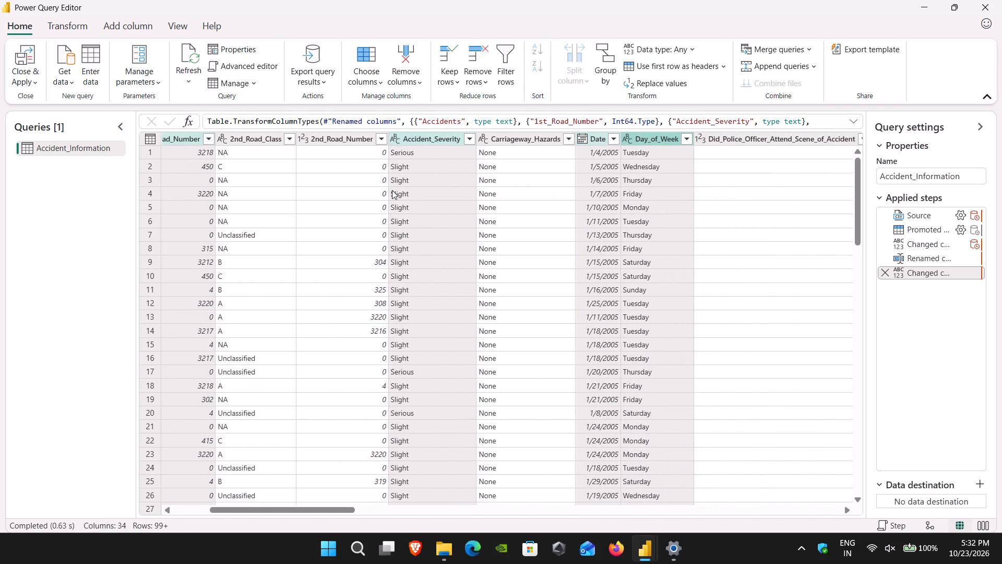
scroll(392, 190, "left", 9)
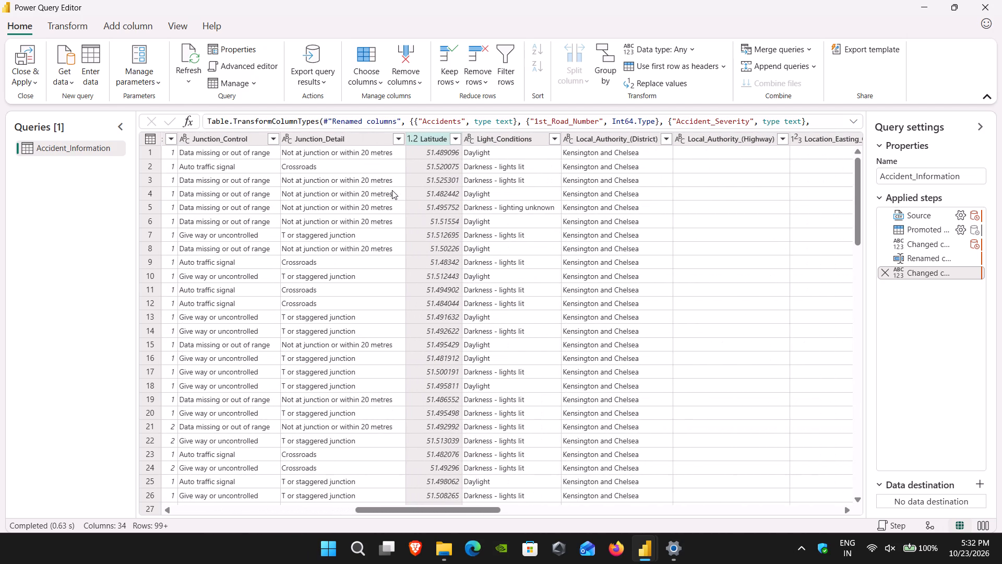
scroll(671, 159, "left", 3)
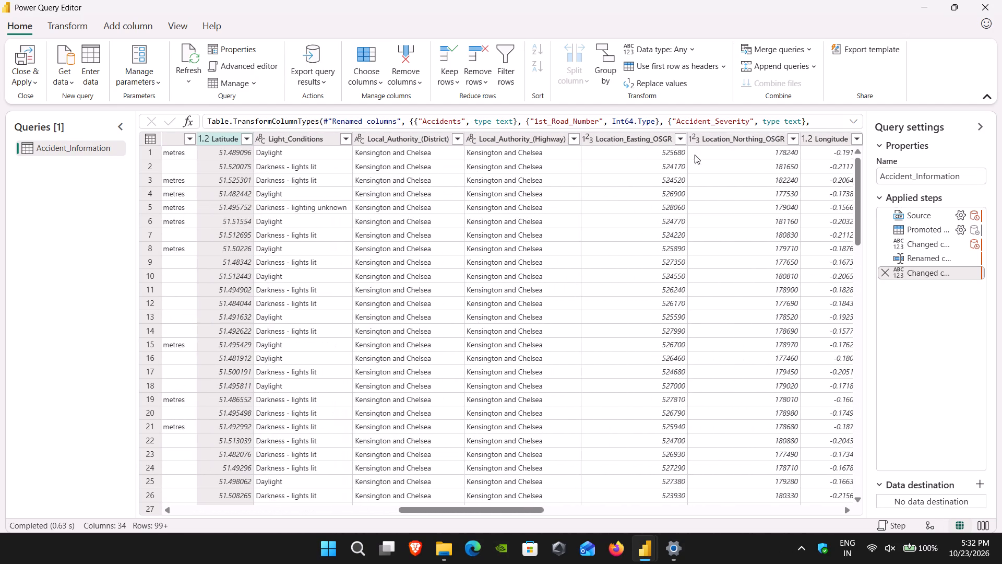
scroll(821, 139, "left", 3)
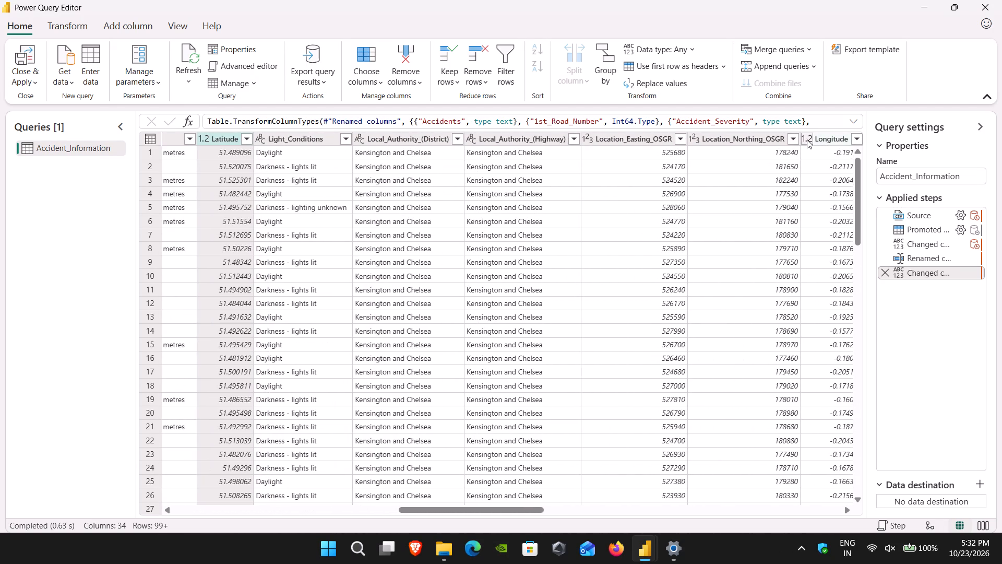
left_click(807, 139)
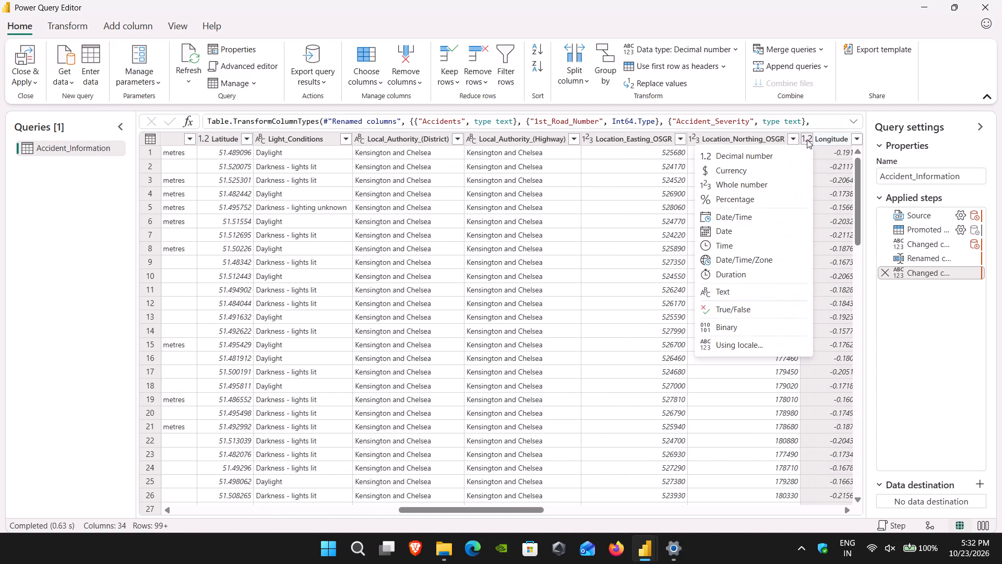
left_click(769, 157)
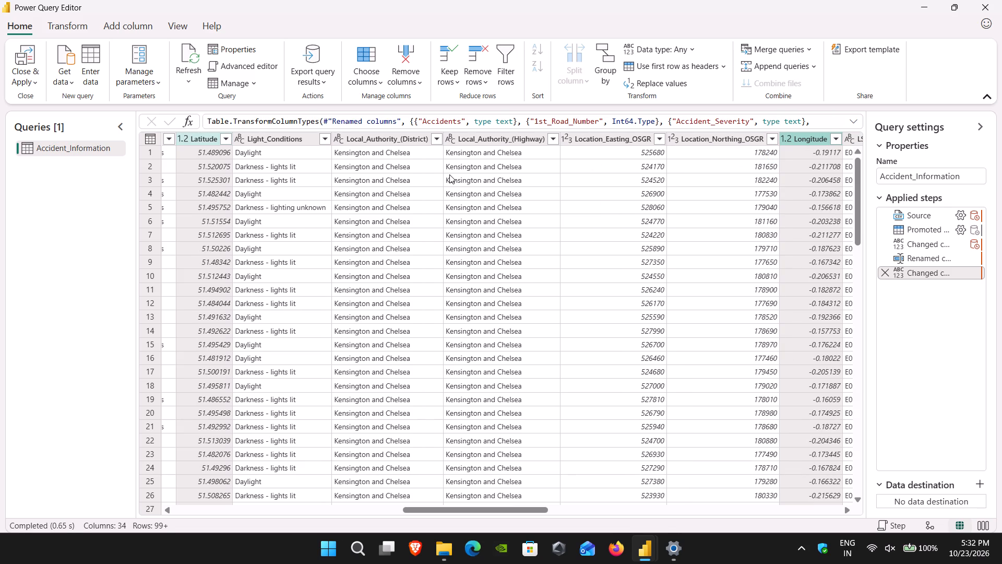
Set the data type of the Number_of_Casualties column to Whole number.
scroll(377, 222, "right", 7)
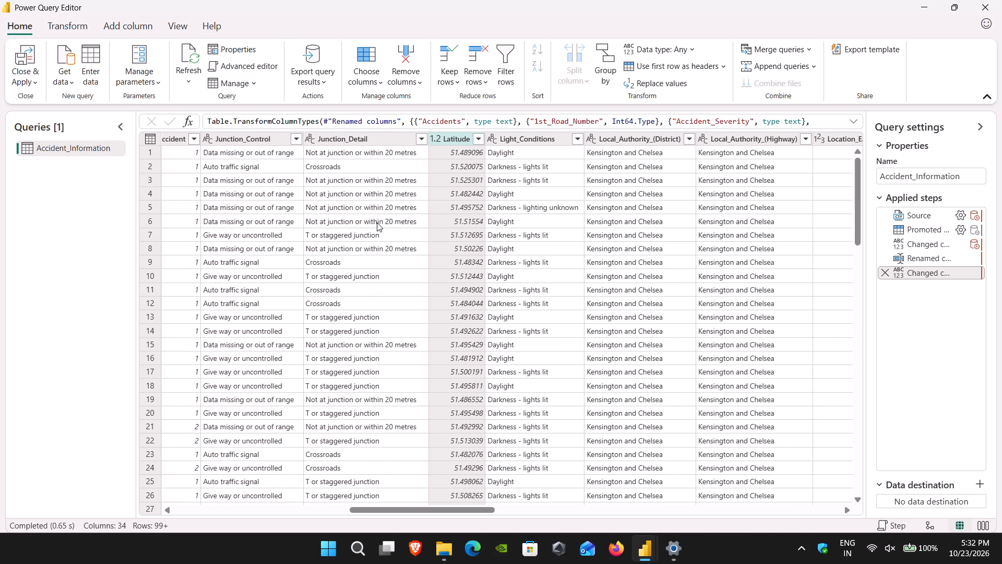
scroll(377, 222, "right", 10)
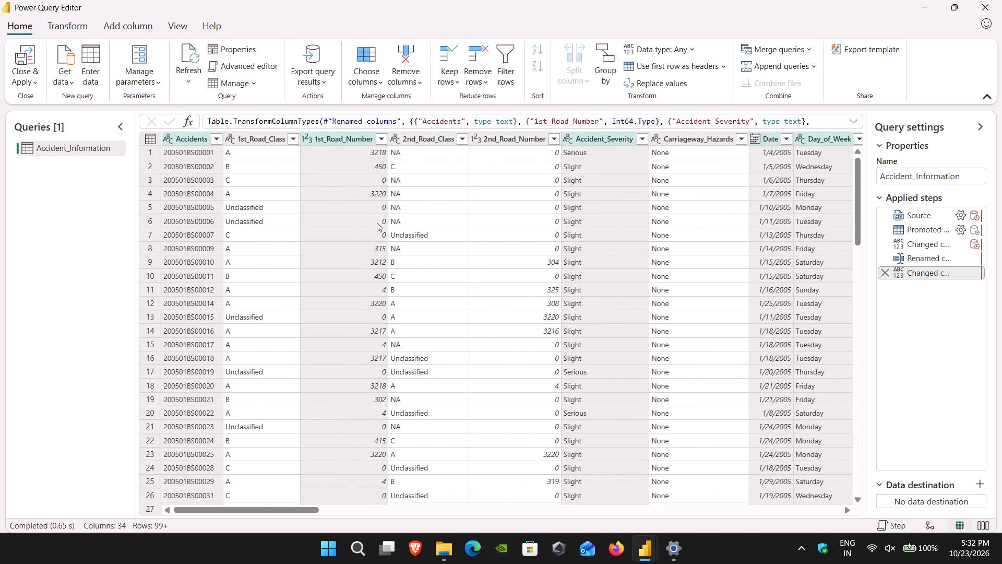
scroll(377, 222, "left", 7)
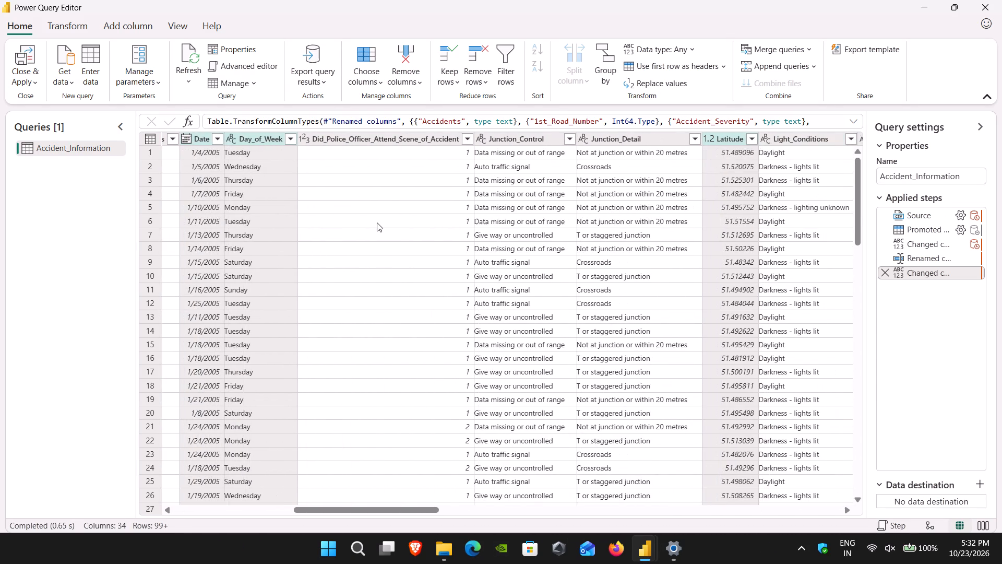
scroll(377, 222, "left", 7)
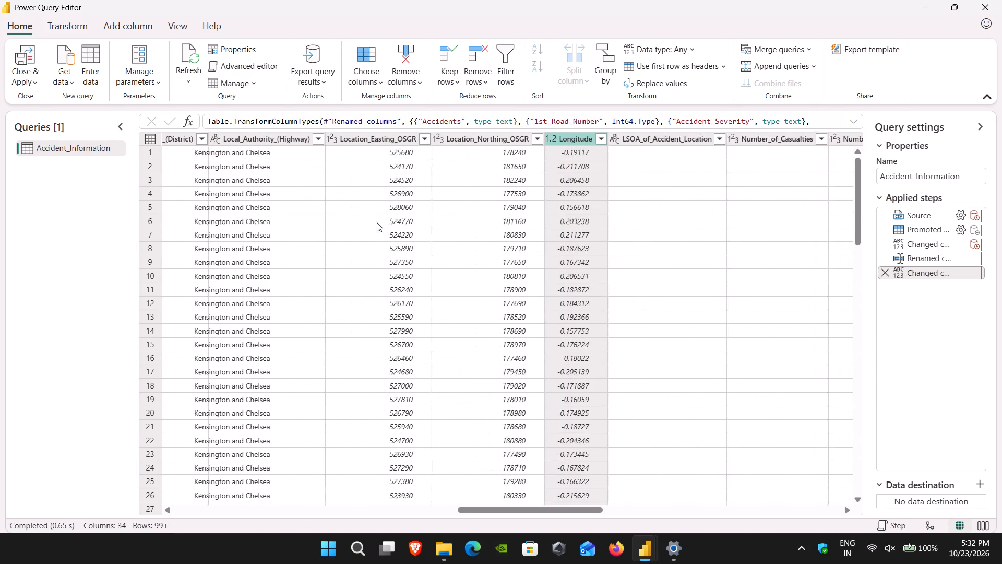
scroll(377, 222, "left", 2)
scroll(708, 205, "left", 3)
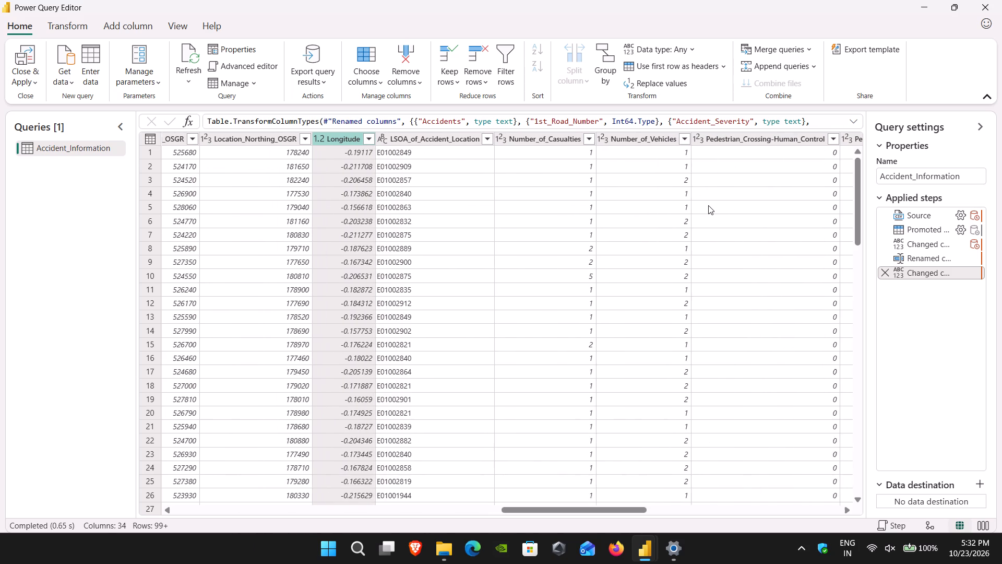
left_click(499, 137)
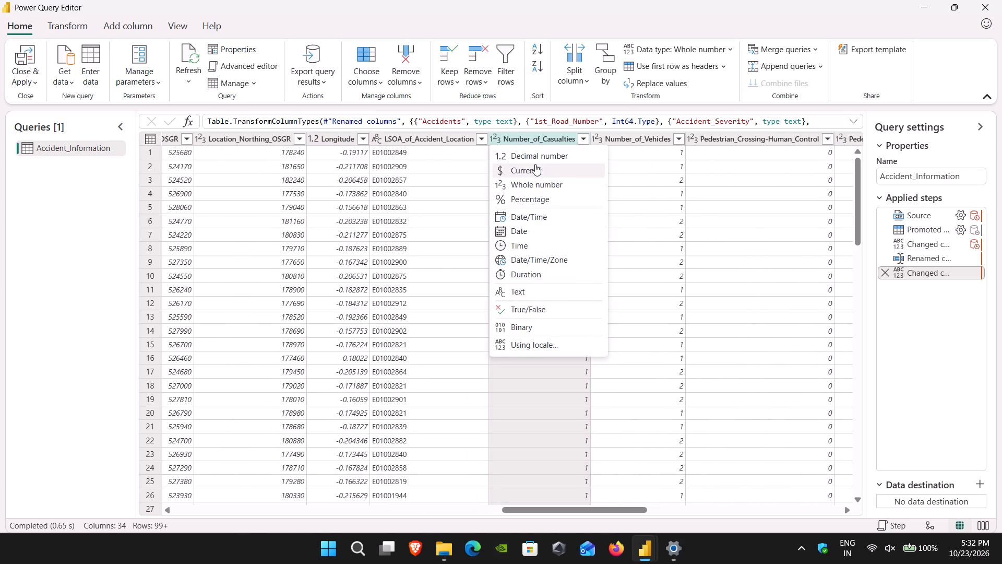
left_click(541, 186)
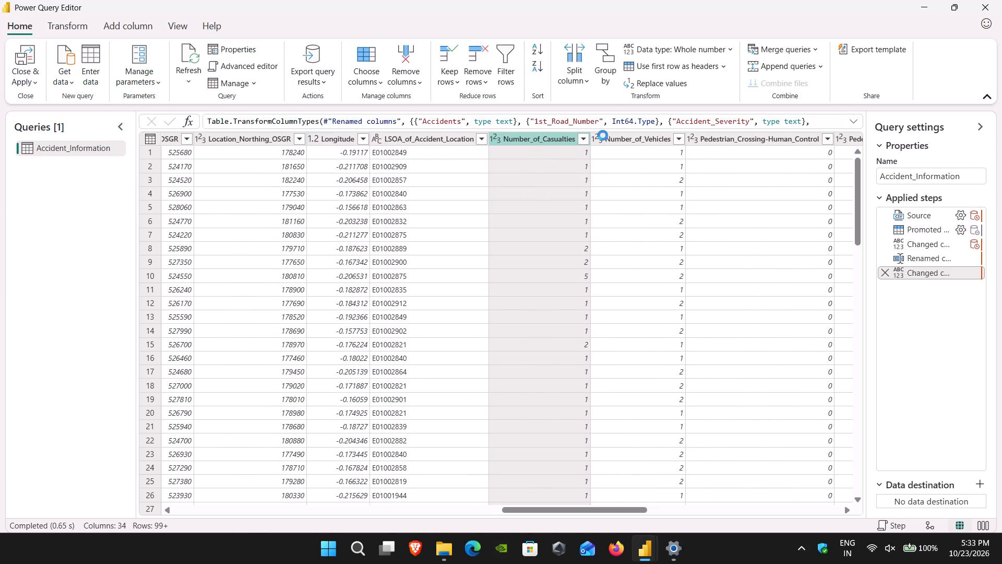
Set the data type of the Number_of_Vehicles column to Whole number.
left_click(597, 139)
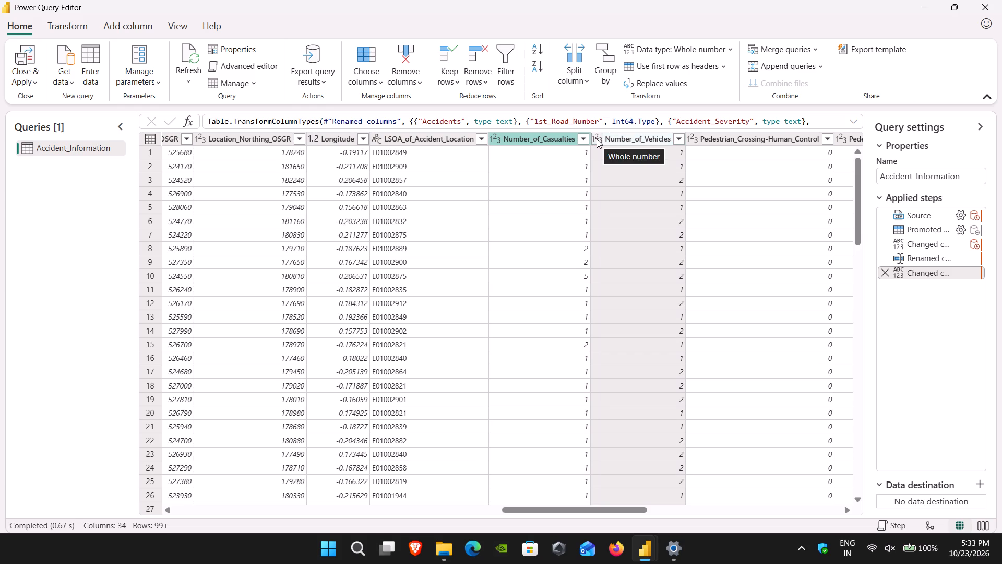
left_click(595, 141)
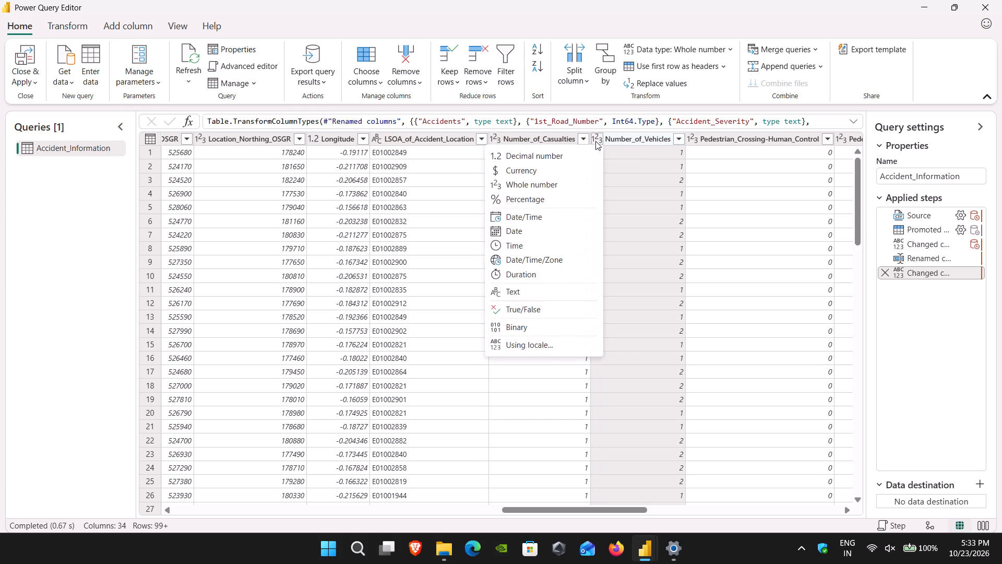
left_click(556, 188)
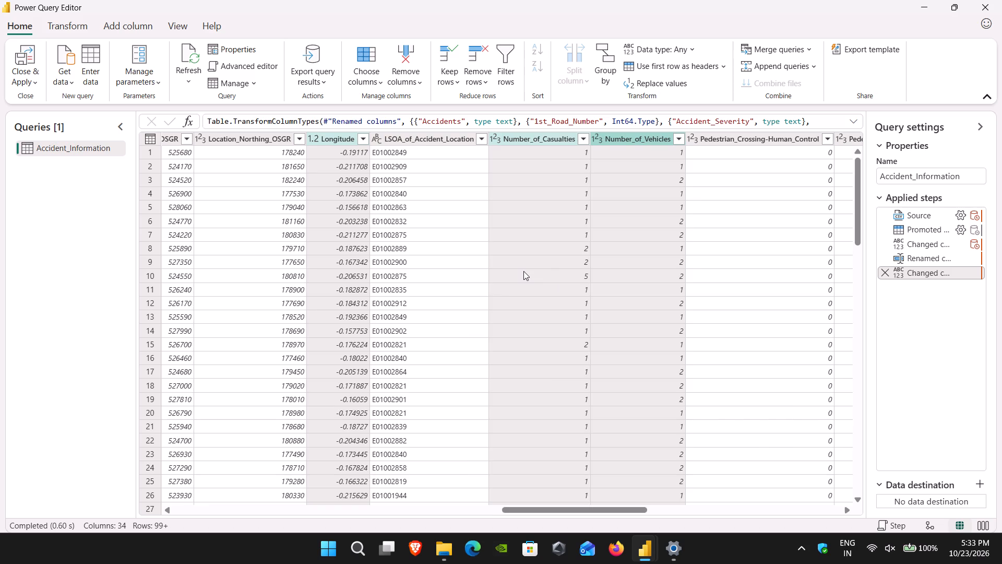
Set the data type of the Road_Surface_Conditions column to Text.
scroll(523, 271, "left", 9)
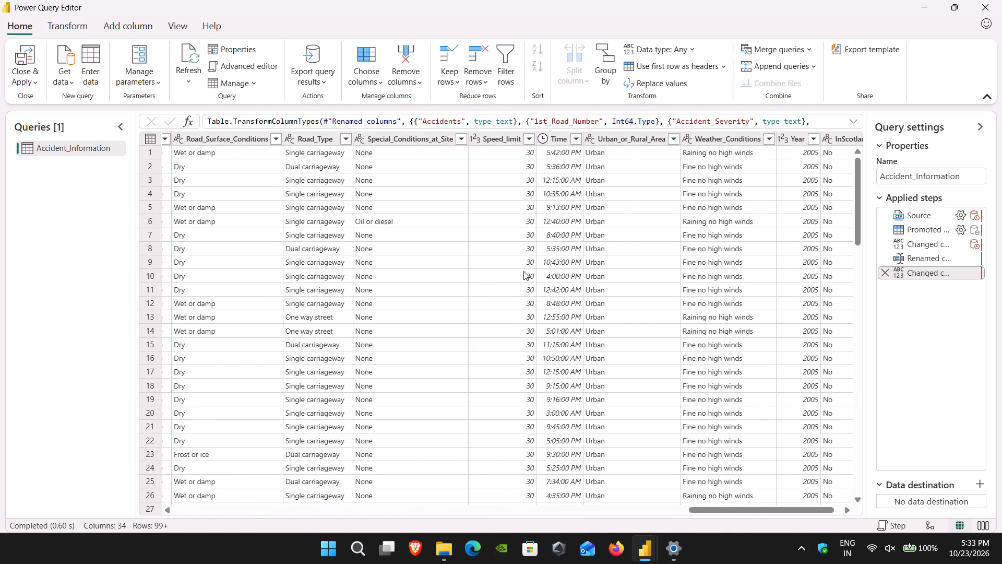
scroll(656, 171, "left", 4)
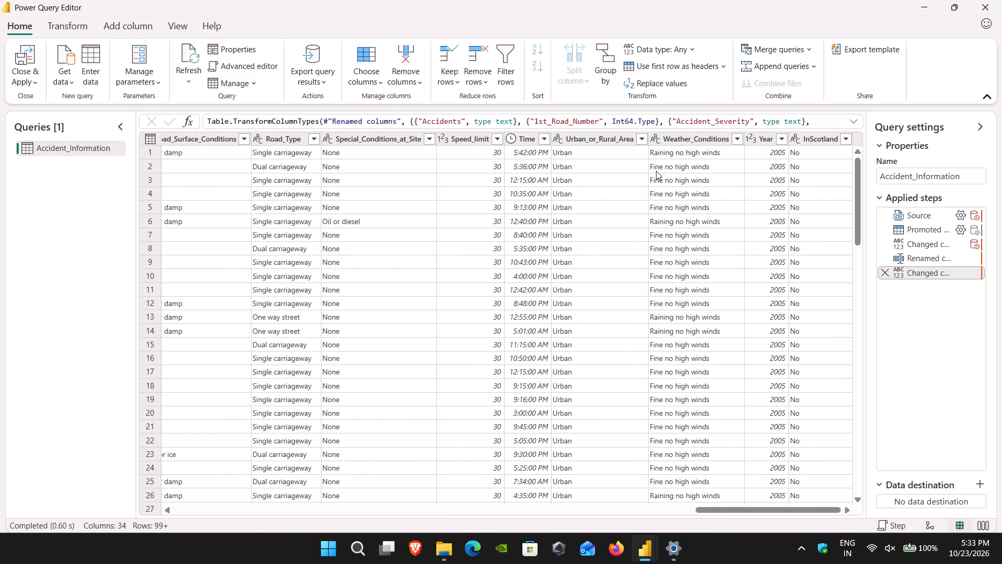
scroll(303, 160, "left", 1)
scroll(199, 176, "right", 2)
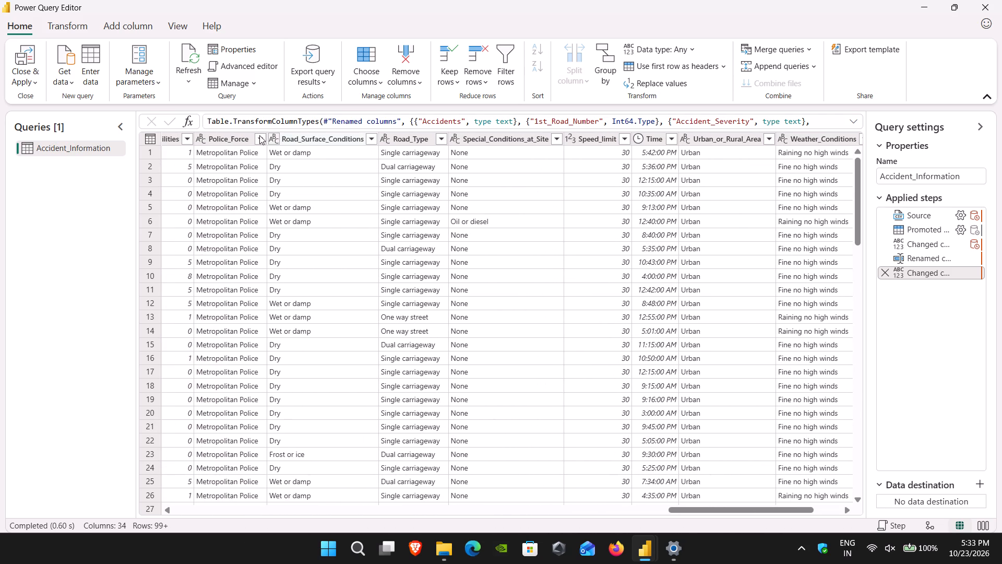
left_click(272, 134)
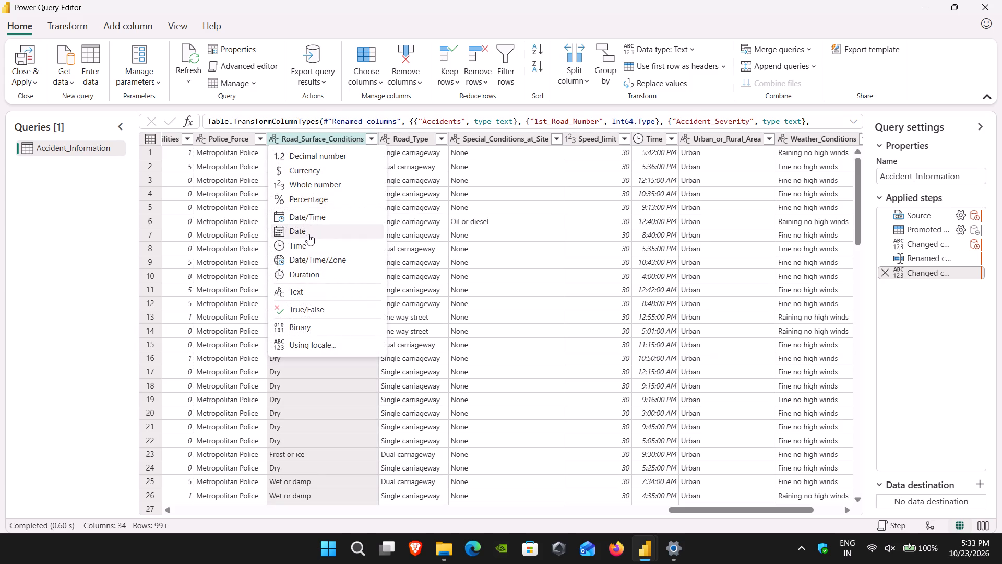
left_click(291, 295)
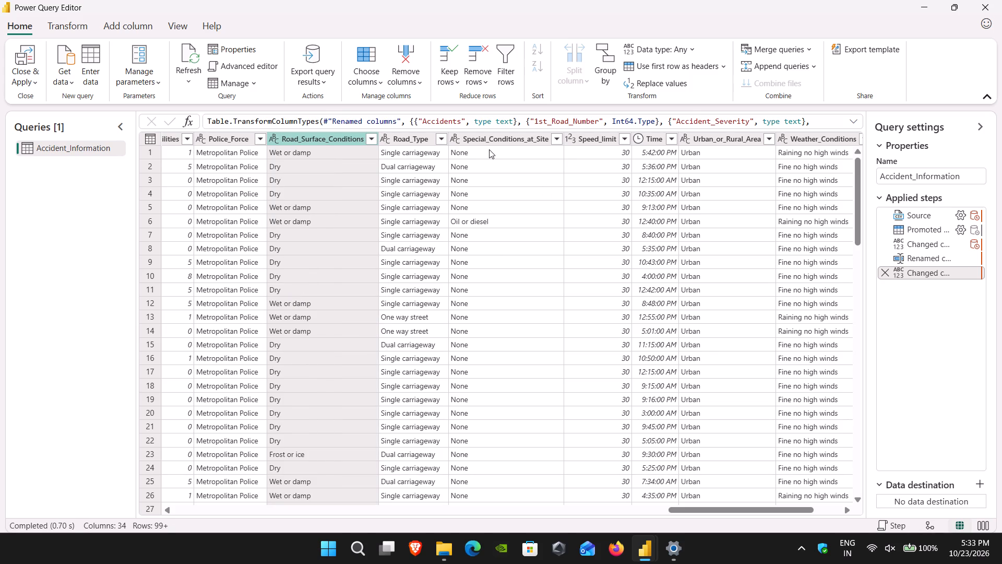
Set the data type of the Road_Type column to Text.
left_click(386, 136)
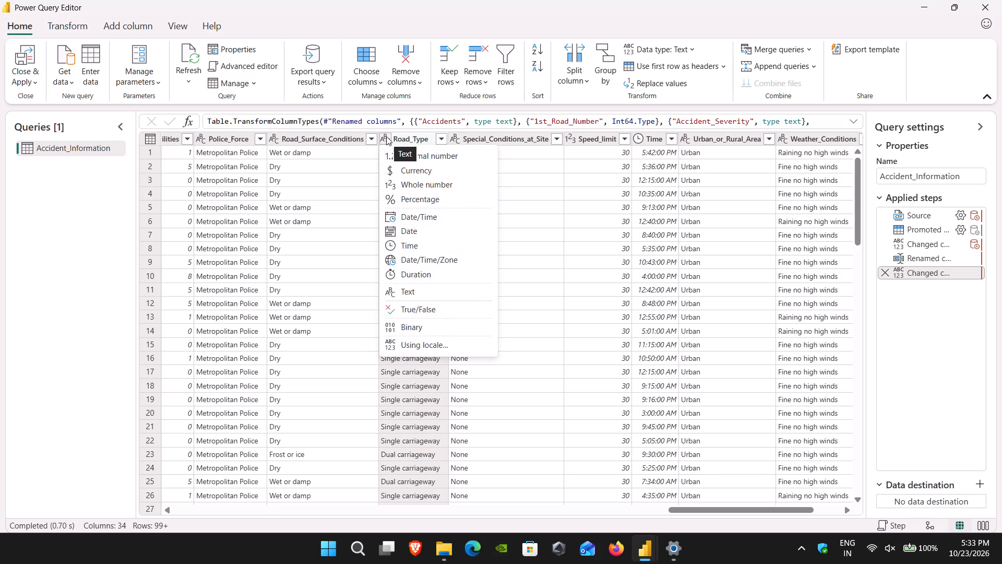
left_click(395, 290)
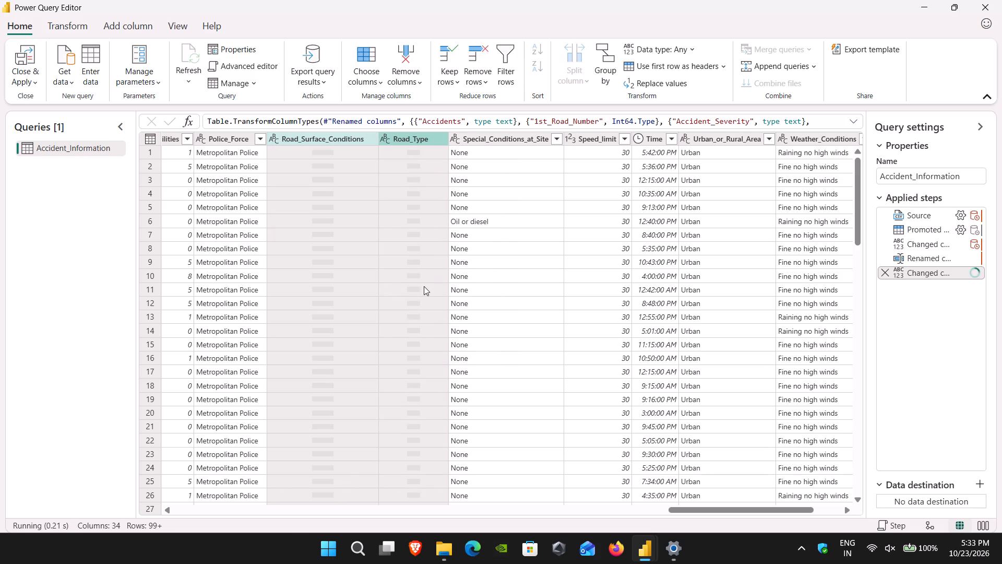
Set the data type of the Speed_limit column to Whole number.
left_click(572, 143)
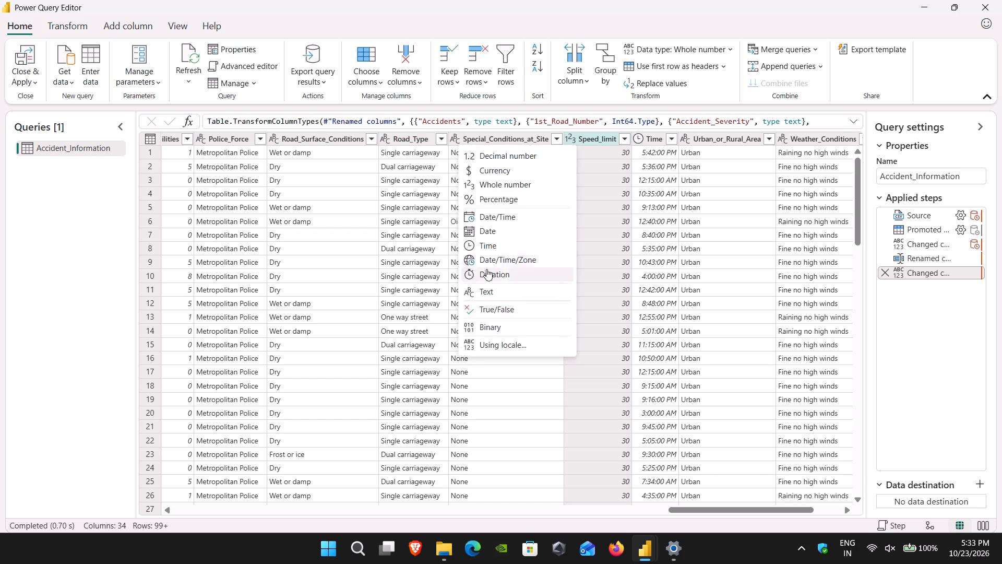
left_click(504, 187)
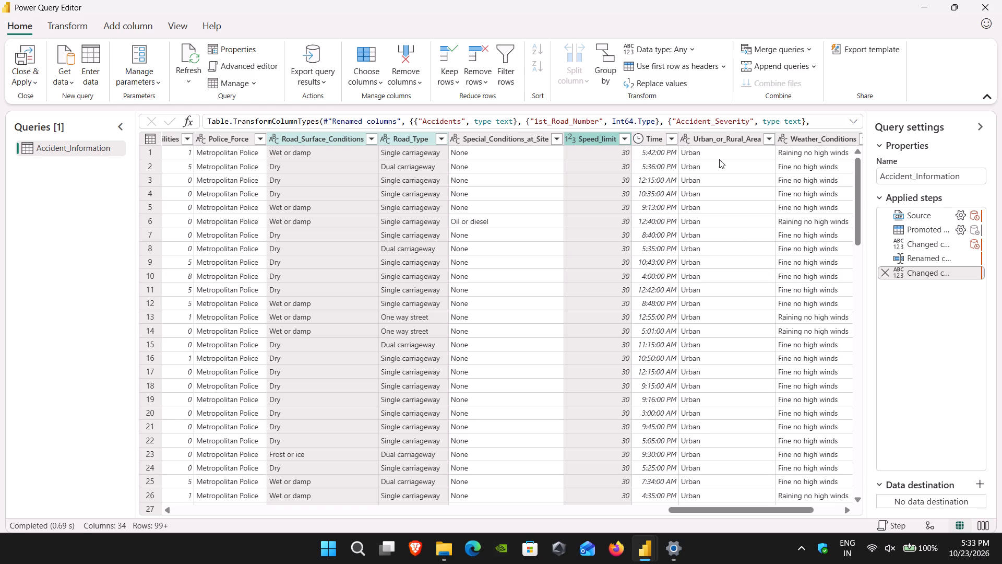
Set the data type of the Urban_or_Rural_Area column to Text.
left_click(688, 140)
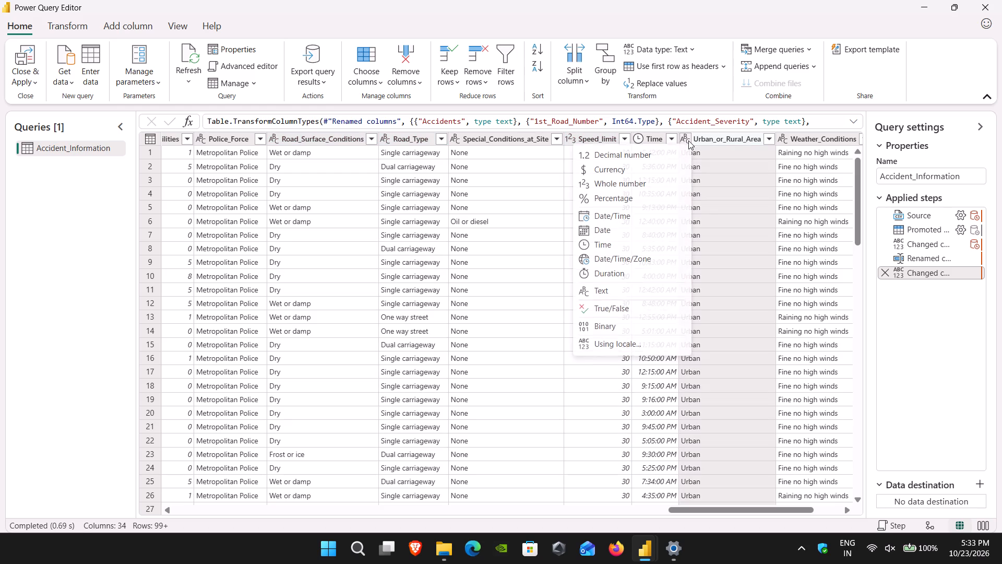
left_click(616, 288)
Set the data type of the Weather_Conditions column to Text.
left_click(785, 141)
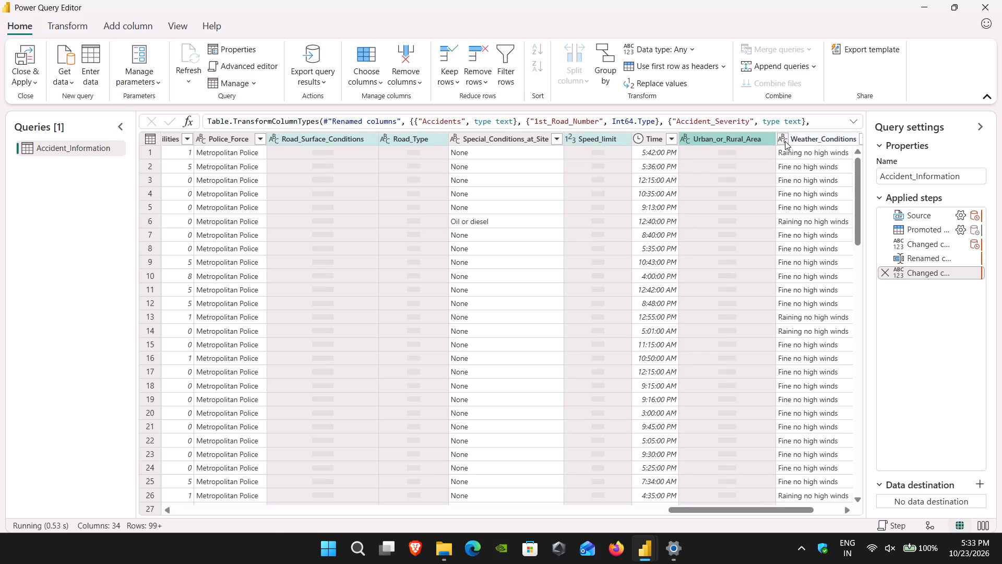
left_click(785, 141)
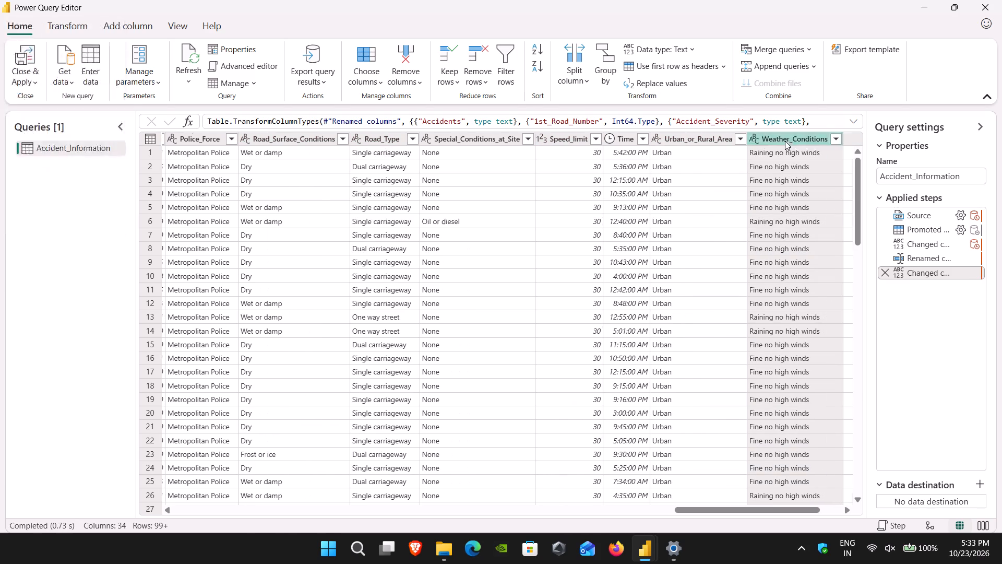
left_click(756, 137)
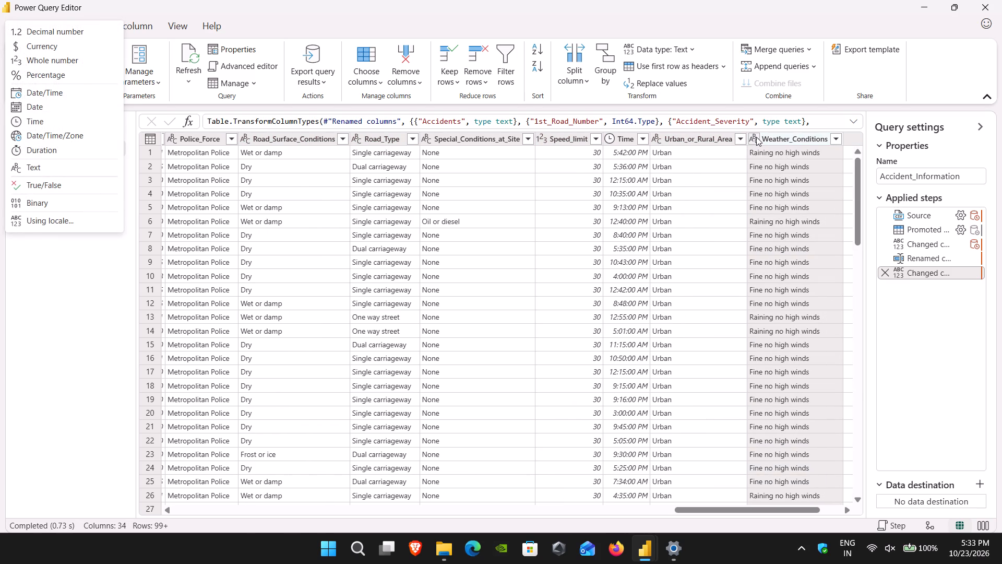
left_click(689, 292)
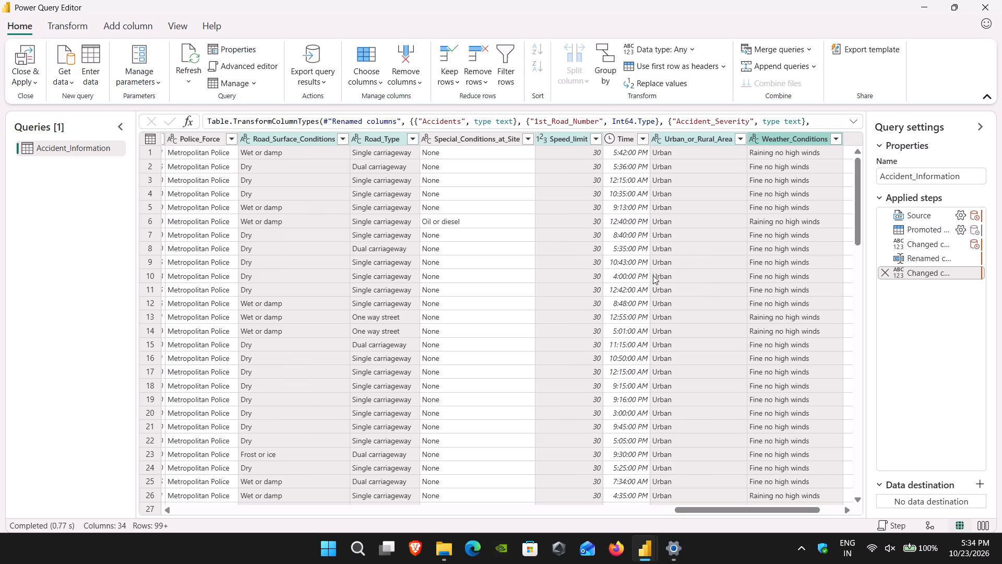
Set the data type of the Year column to Whole number.
scroll(653, 275, "left", 2)
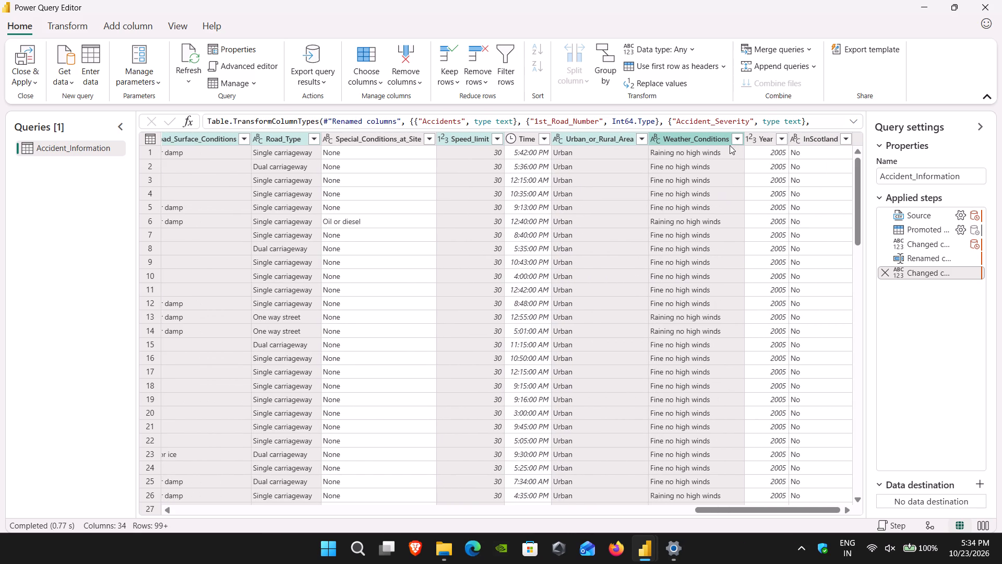
left_click(750, 139)
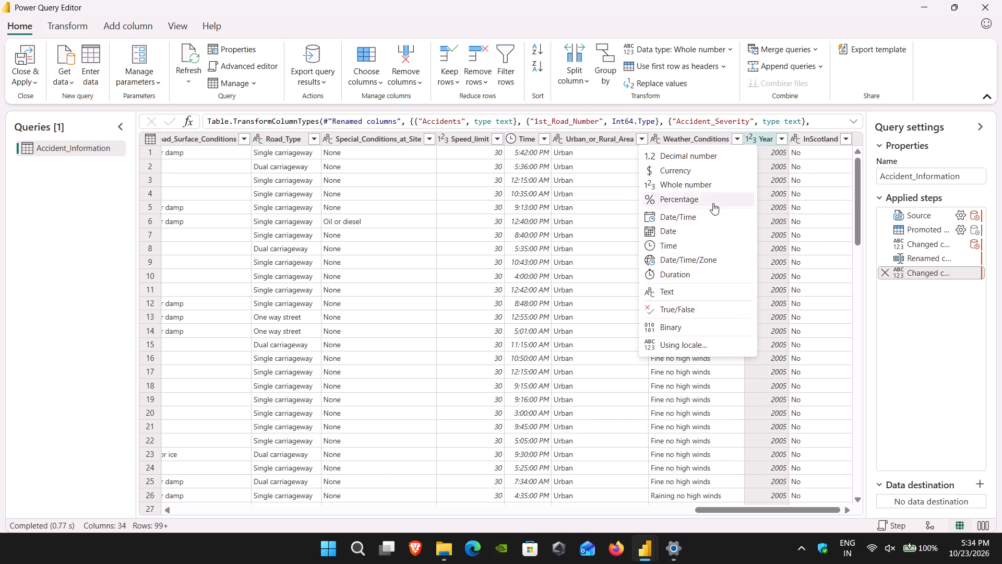
left_click(686, 180)
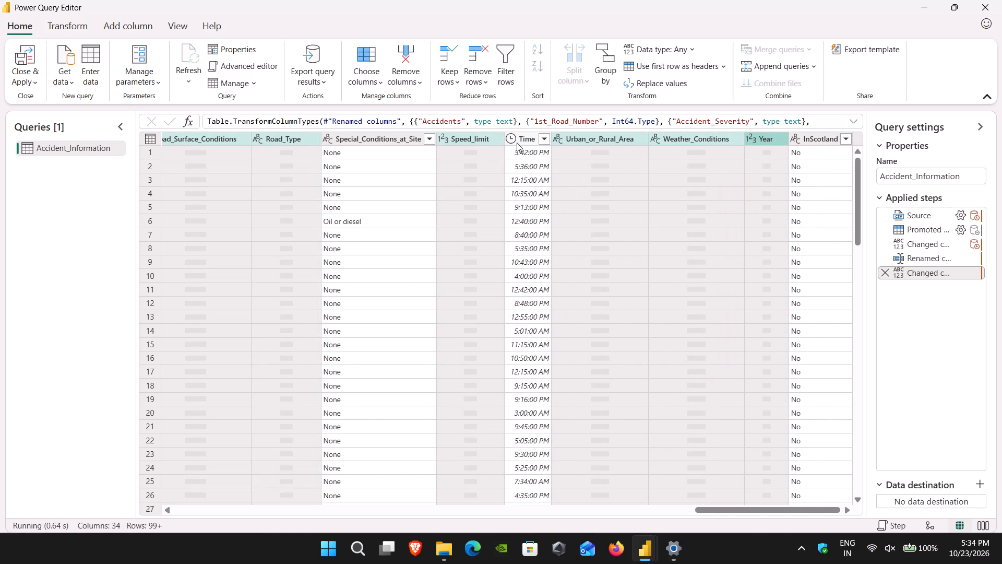
Set the data type of the Time column to Time.
left_click(513, 142)
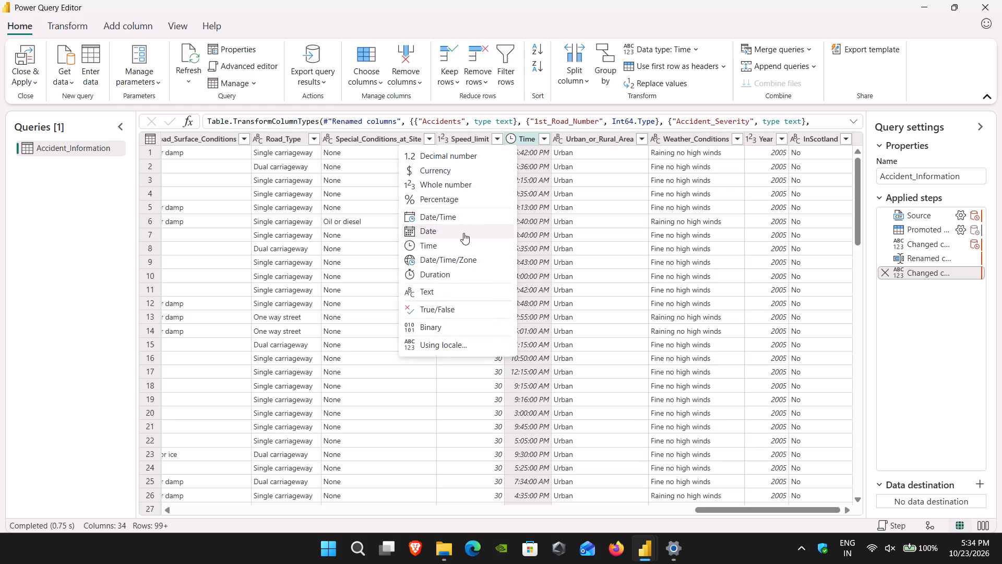
left_click(459, 246)
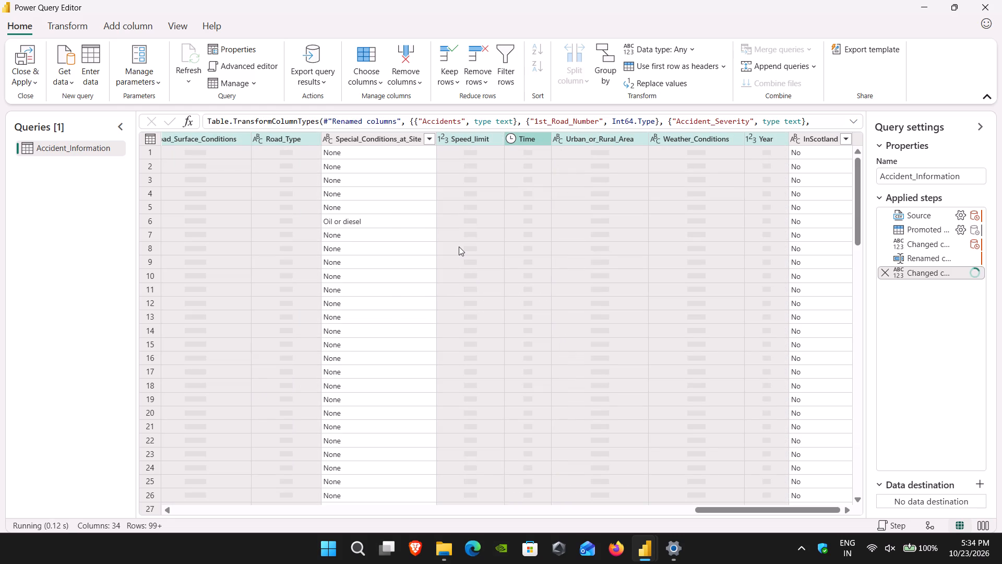
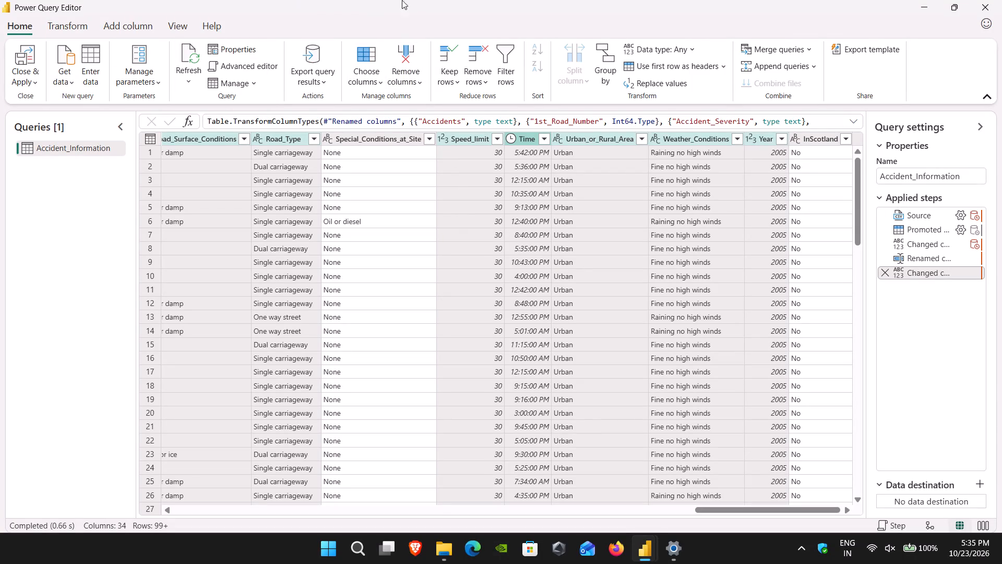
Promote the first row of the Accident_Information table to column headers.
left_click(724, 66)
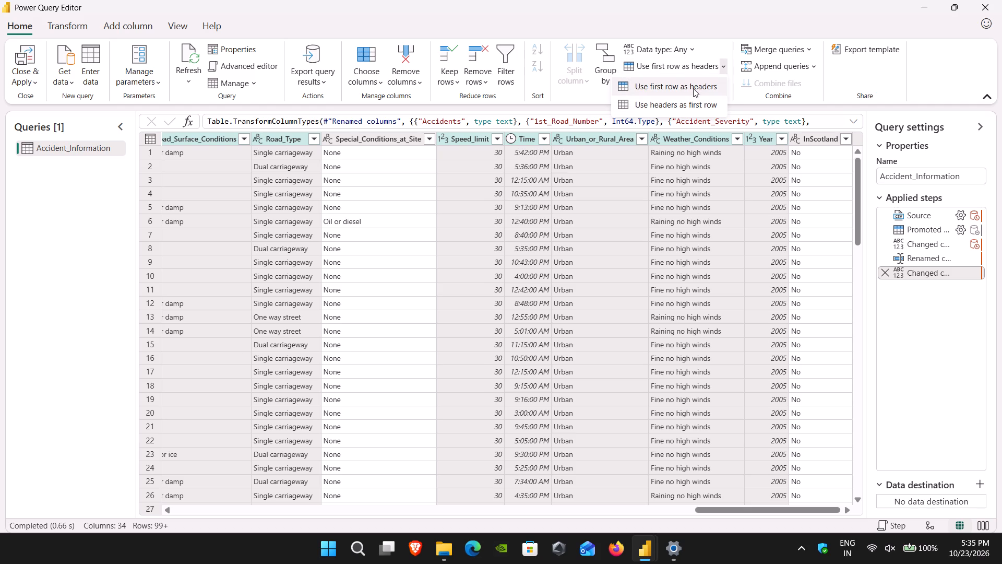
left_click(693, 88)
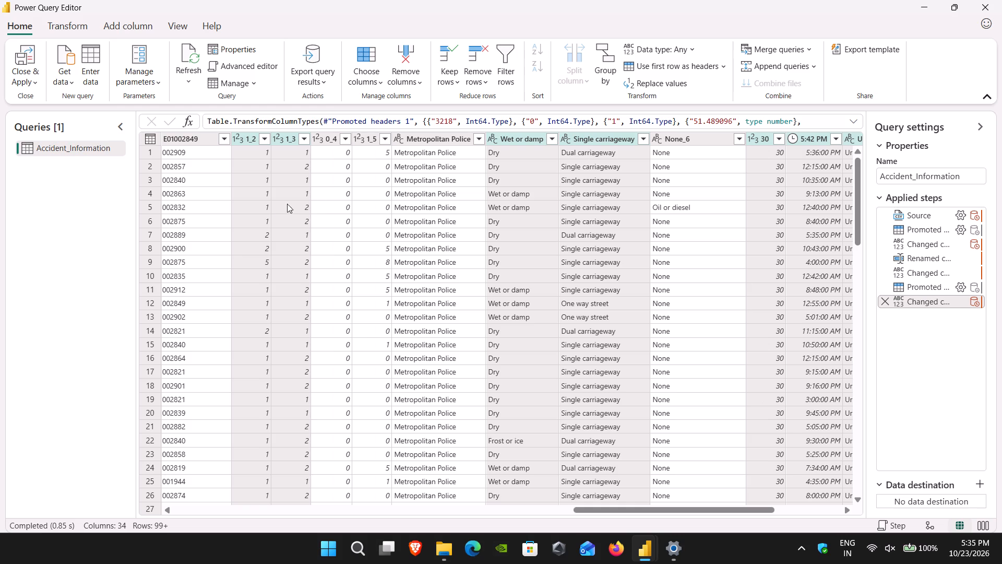
Compare the Accident_Information column headers and data before and after the second header promotion in the applied steps.
left_click(172, 139)
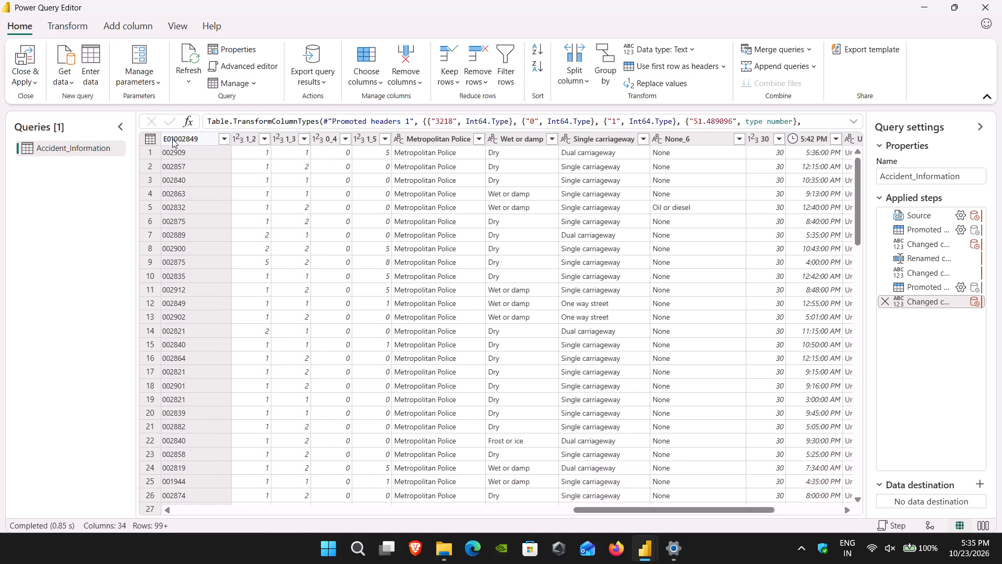
left_click(166, 139)
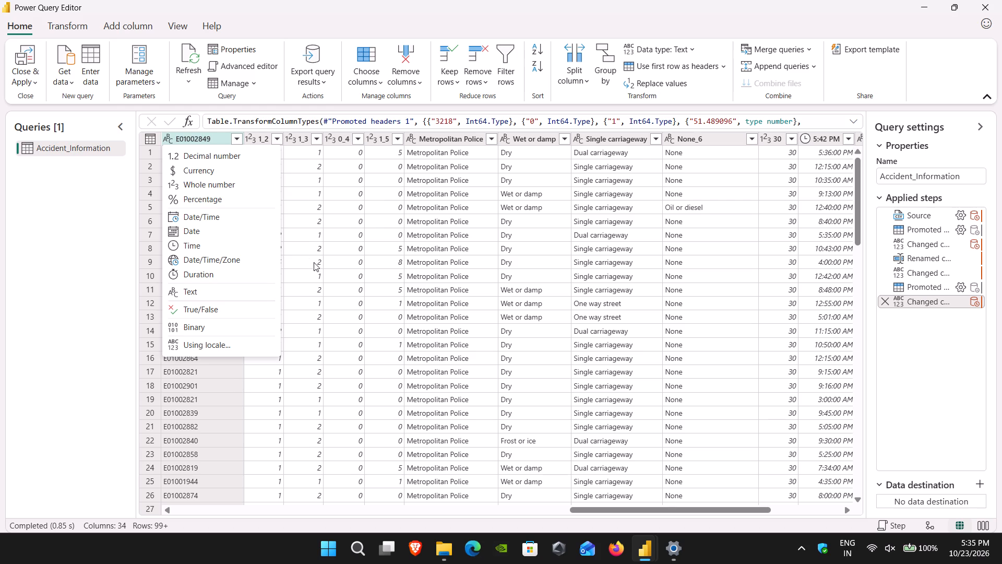
scroll(568, 310, "left", 7)
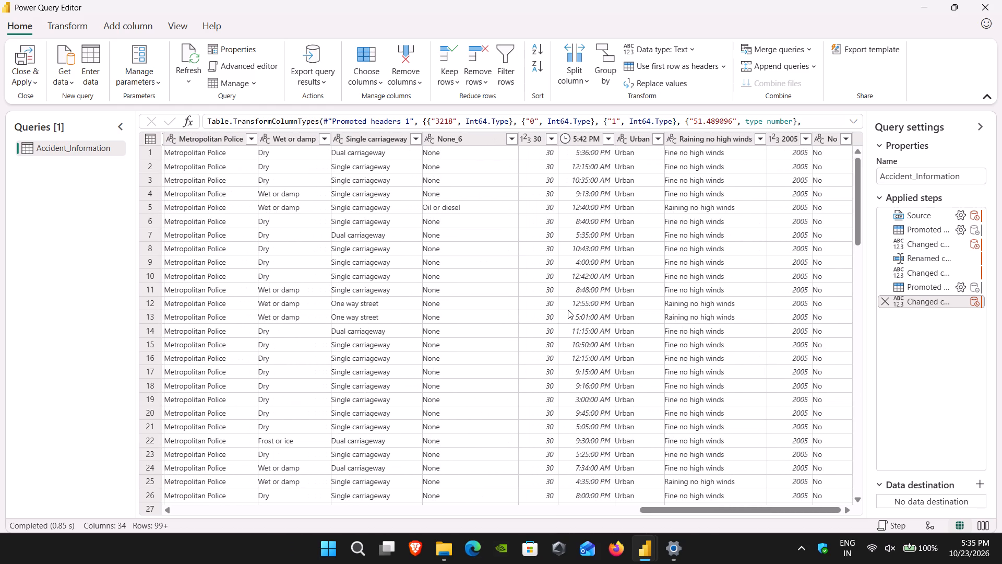
scroll(568, 310, "left", 4)
scroll(568, 310, "right", 8)
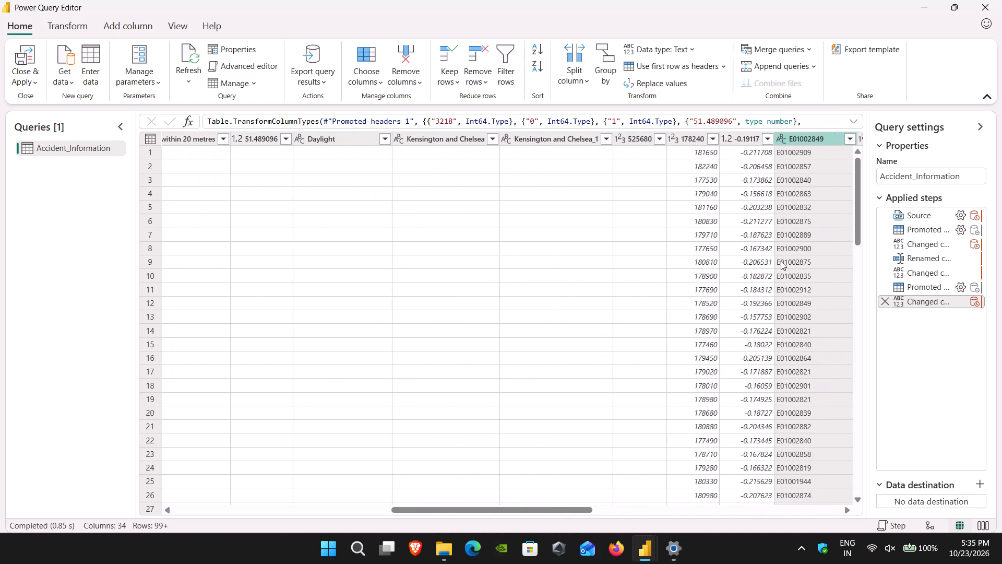
left_click(925, 285)
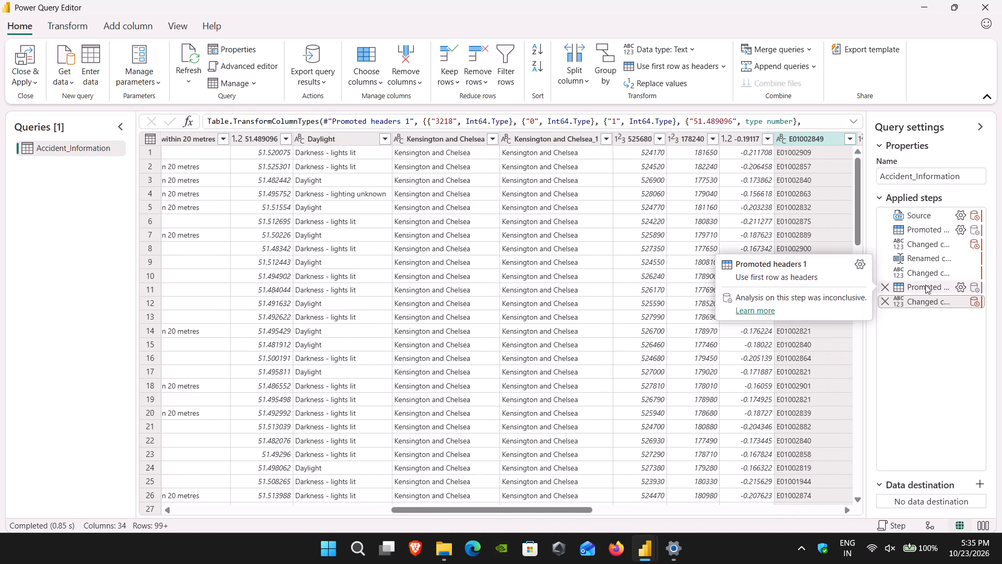
left_click(923, 268)
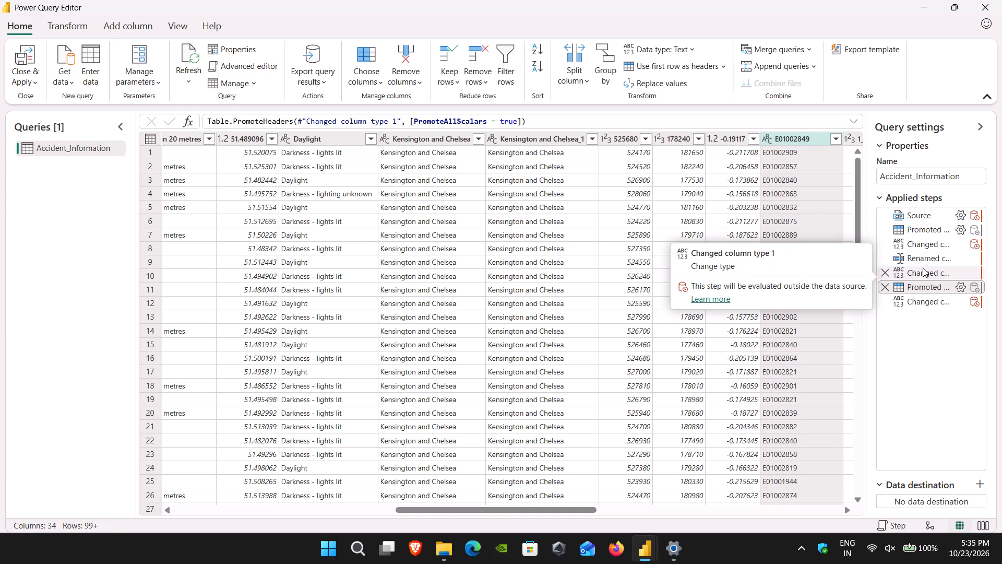
scroll(466, 342, "right", 16)
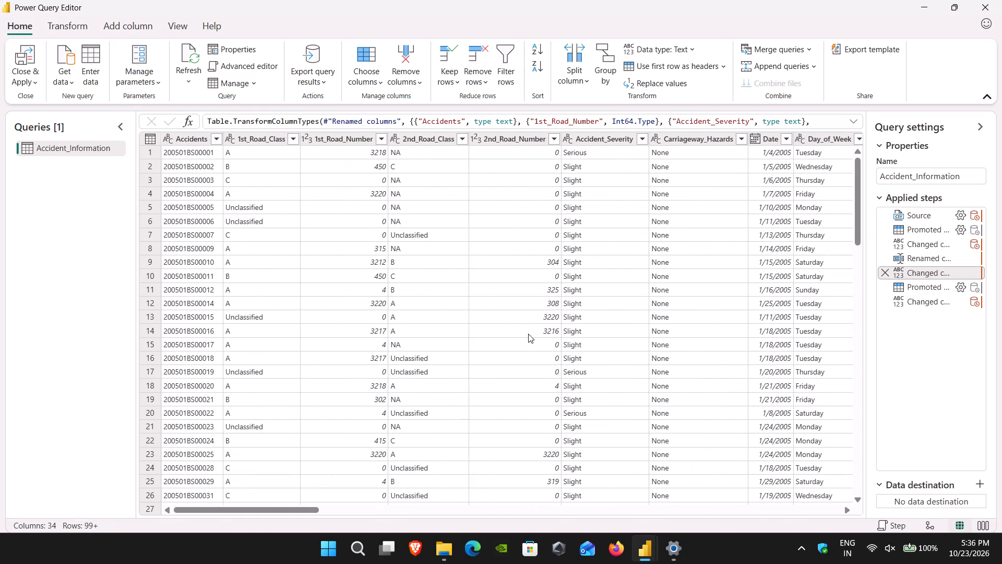
left_click(919, 285)
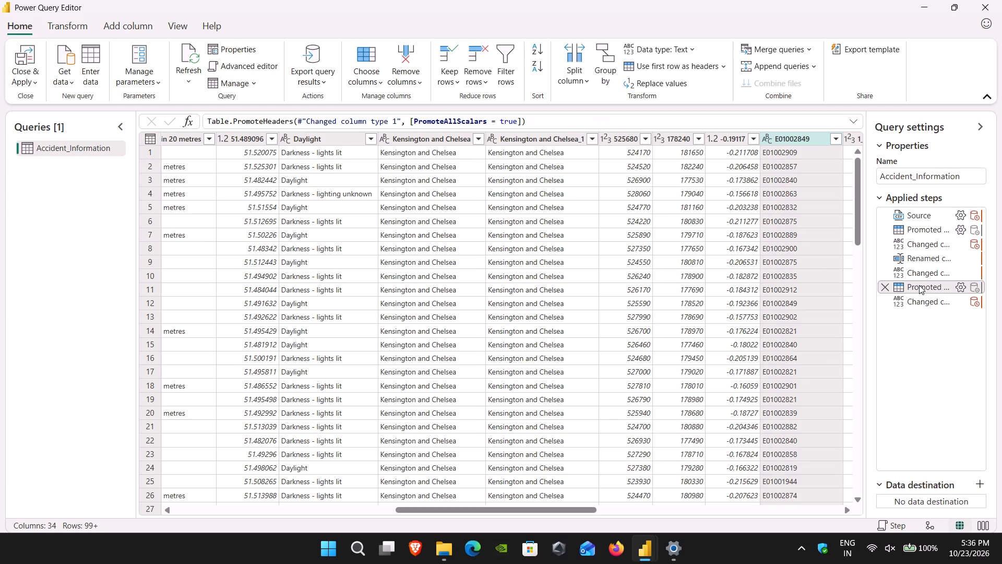
scroll(496, 343, "right", 13)
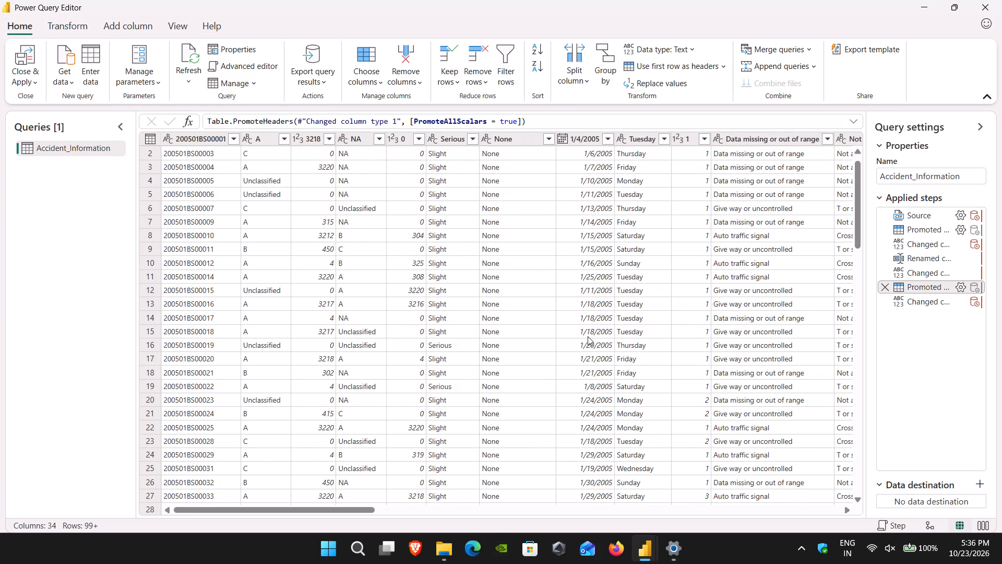
left_click(930, 273)
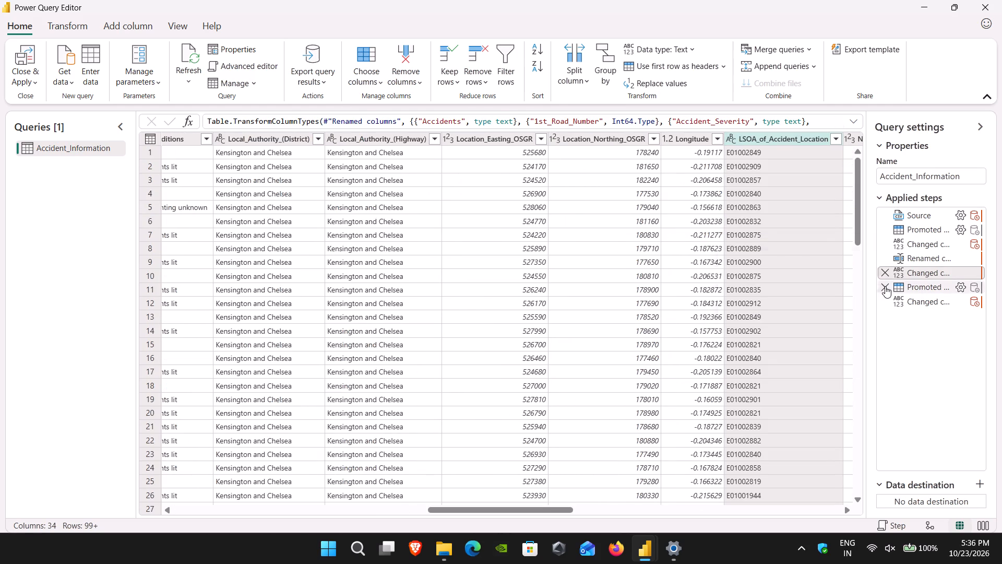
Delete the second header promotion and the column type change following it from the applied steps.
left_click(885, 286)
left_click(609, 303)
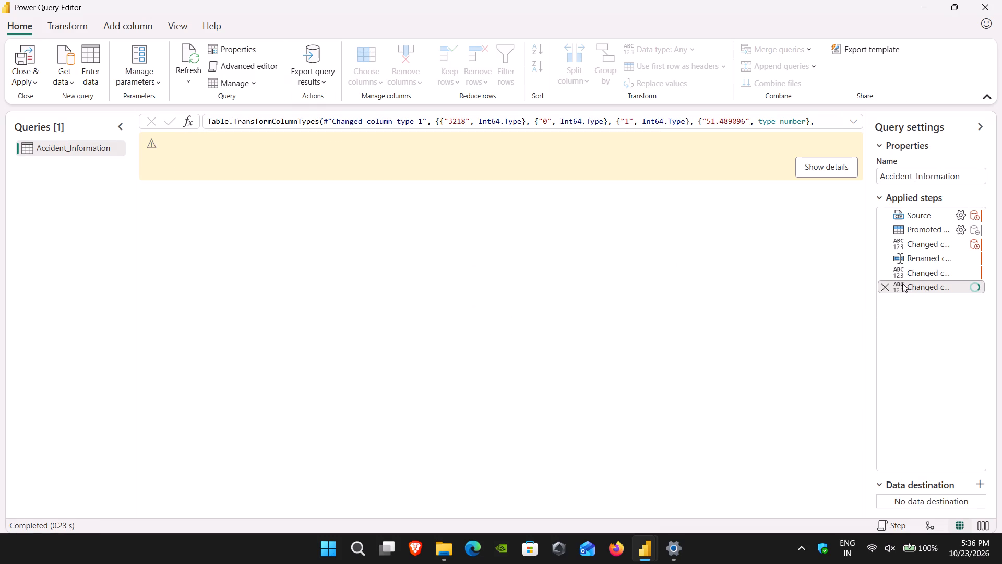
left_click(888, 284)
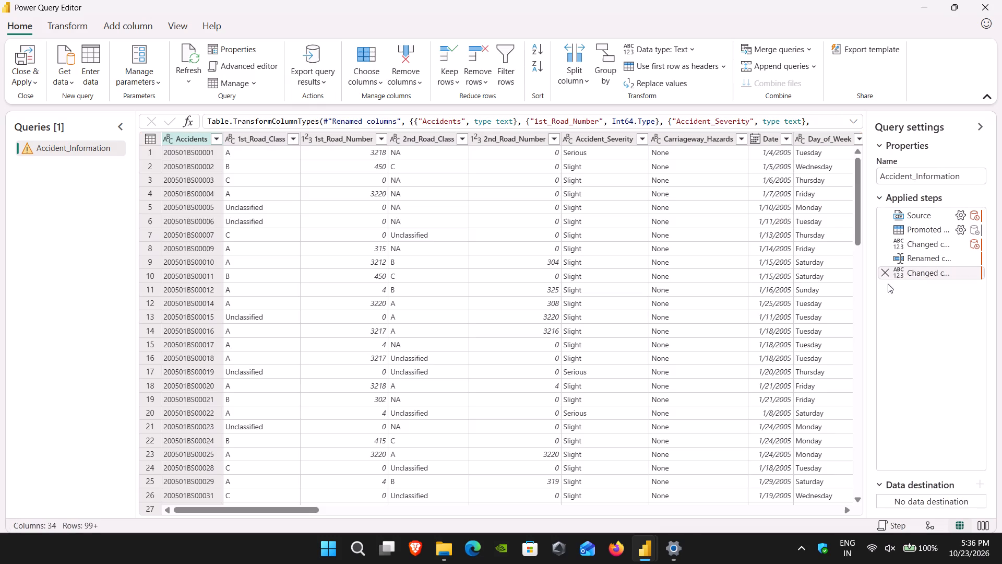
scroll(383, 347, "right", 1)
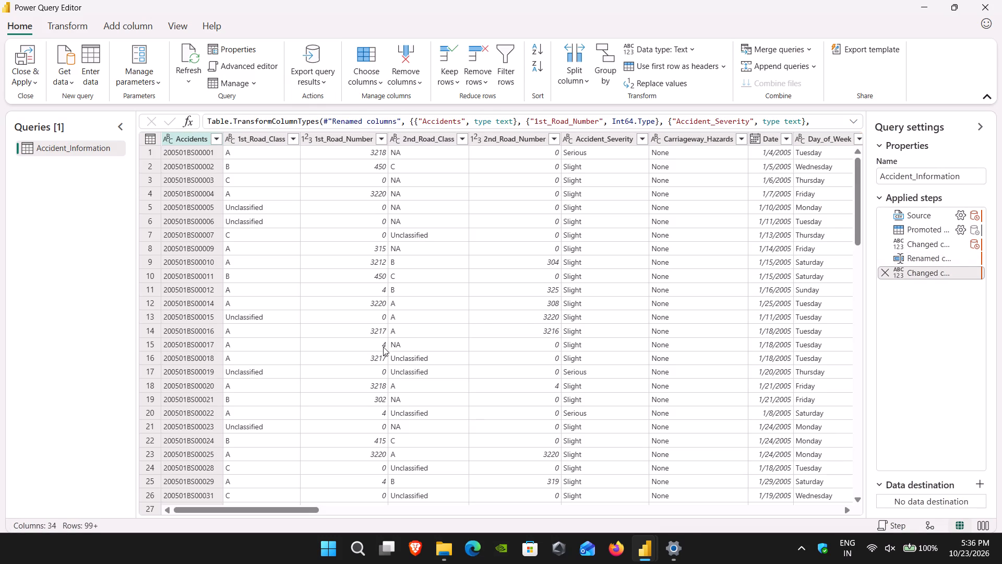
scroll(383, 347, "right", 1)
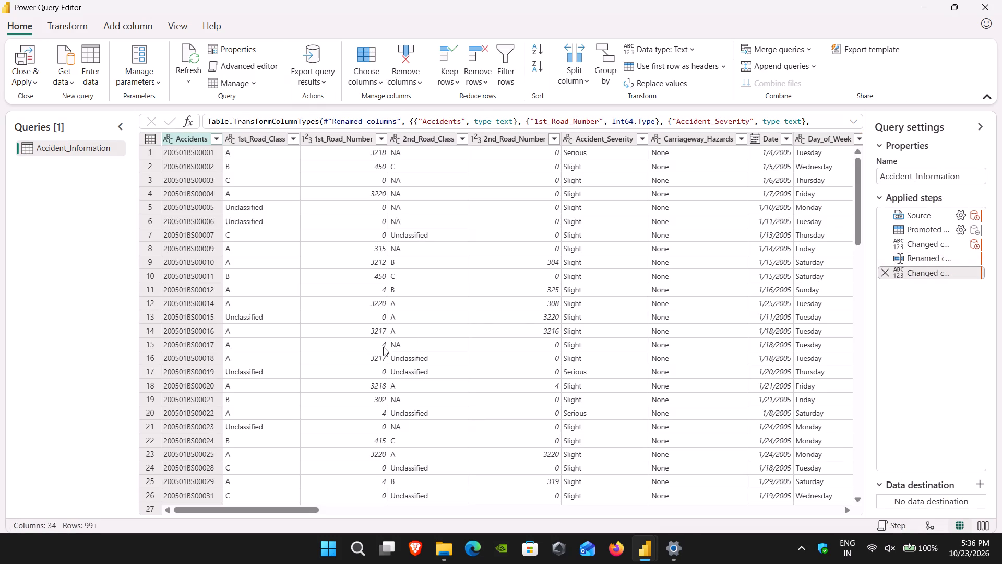
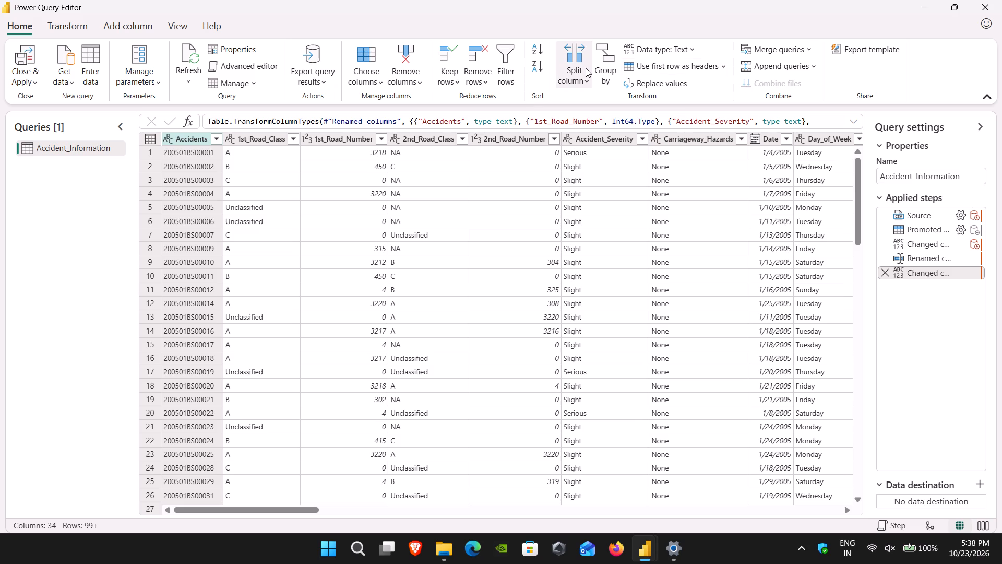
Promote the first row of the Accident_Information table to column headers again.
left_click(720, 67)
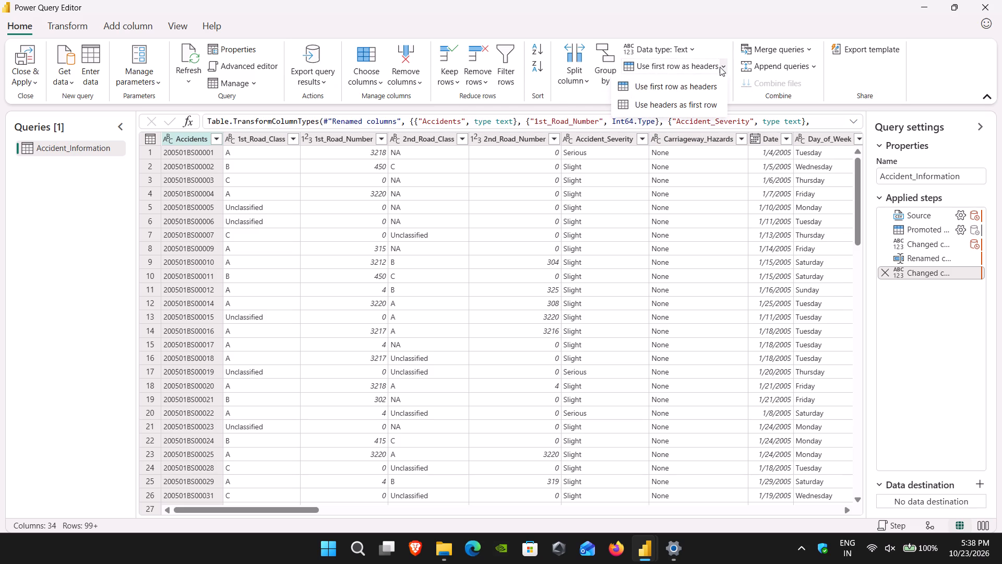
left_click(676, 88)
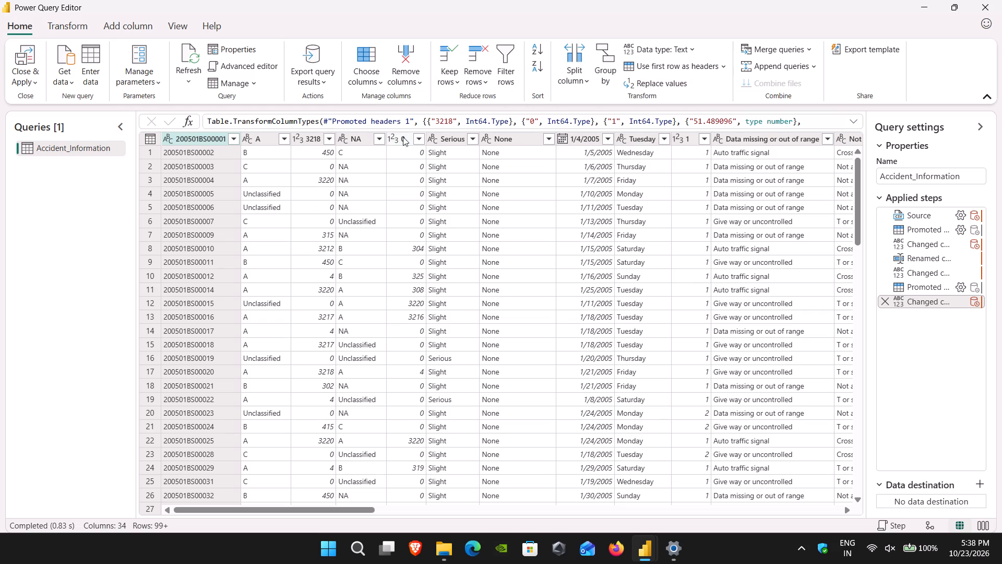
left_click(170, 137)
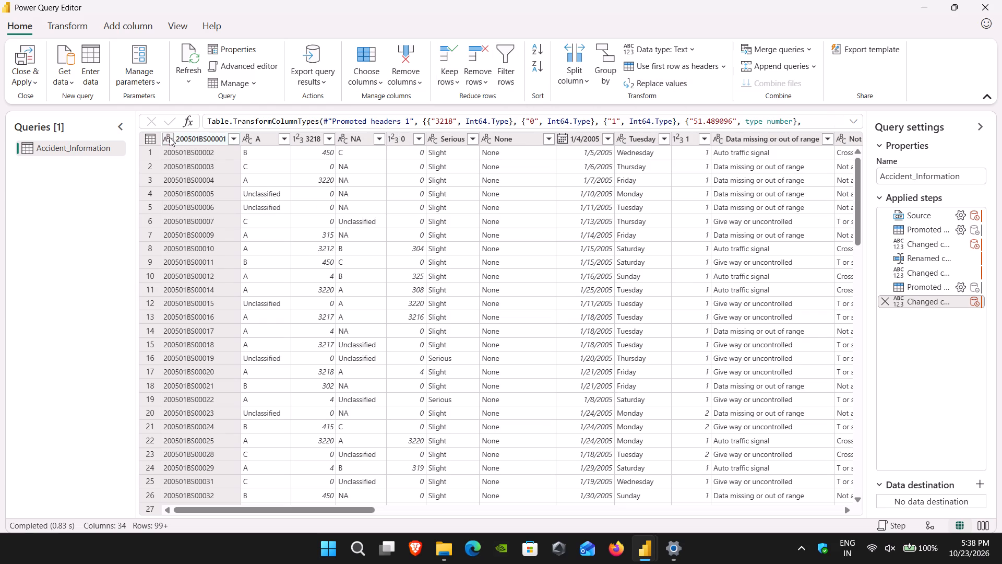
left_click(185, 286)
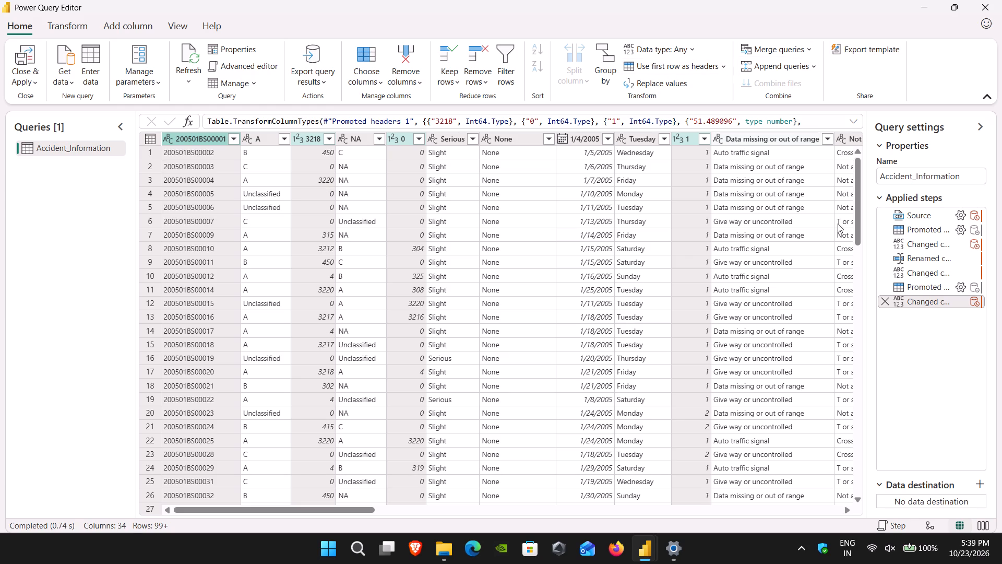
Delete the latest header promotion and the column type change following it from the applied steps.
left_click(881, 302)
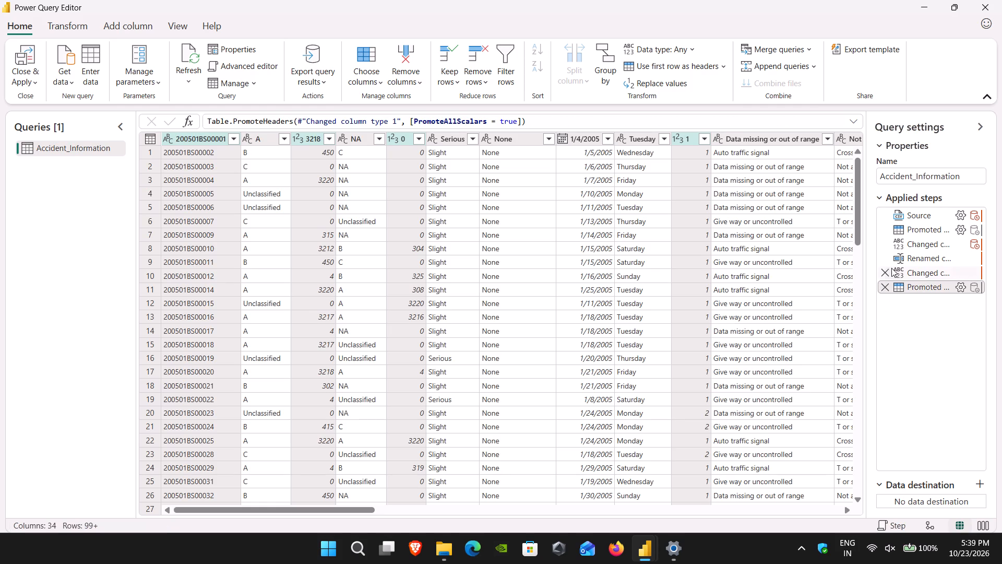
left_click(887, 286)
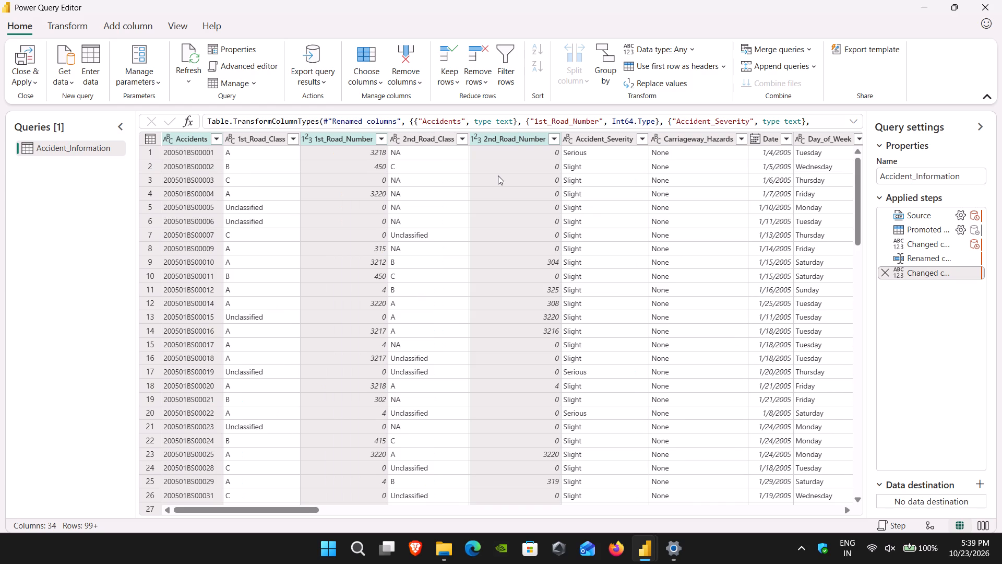
Remove duplicate rows from the Accident_Information table based on the Accidents column.
left_click(190, 138)
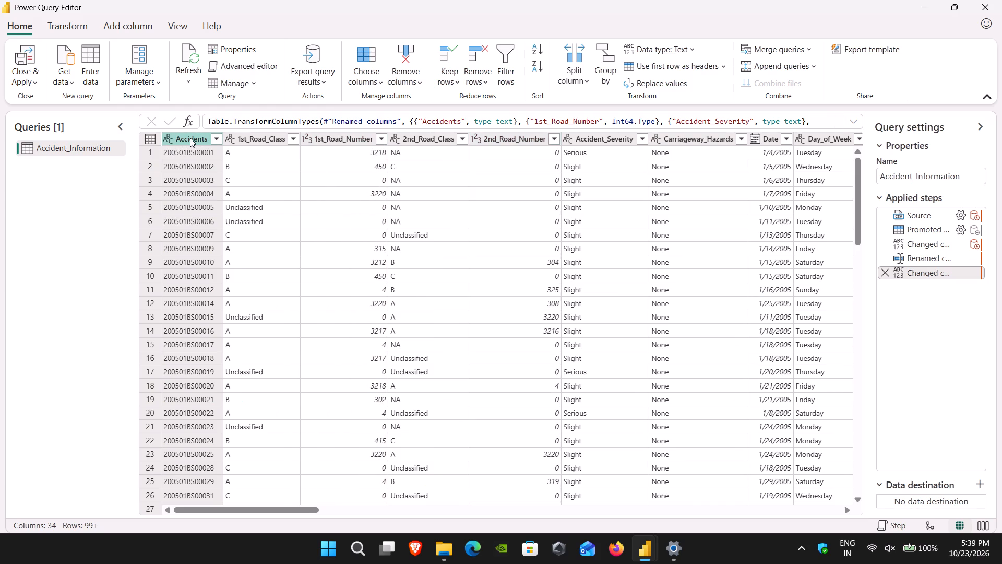
left_click(190, 138)
left_click(190, 138)
key("ctrl+space")
key("ctrl+space")
left_click(419, 85)
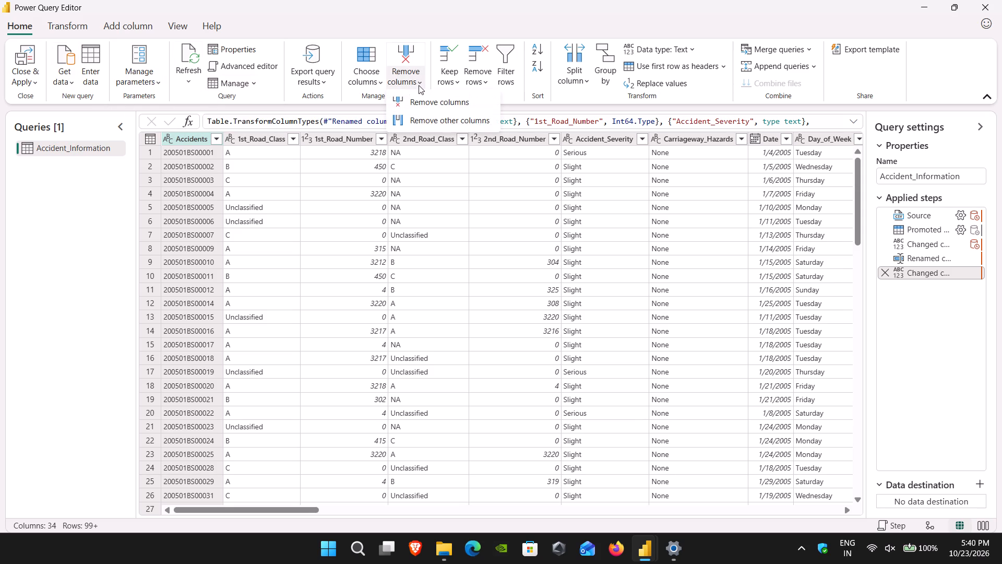
left_click(488, 84)
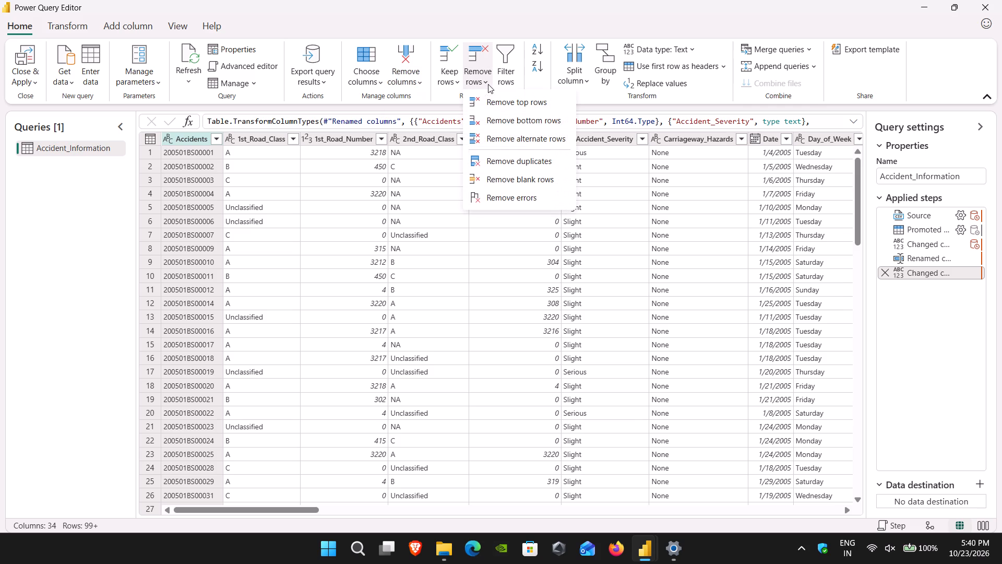
left_click(504, 158)
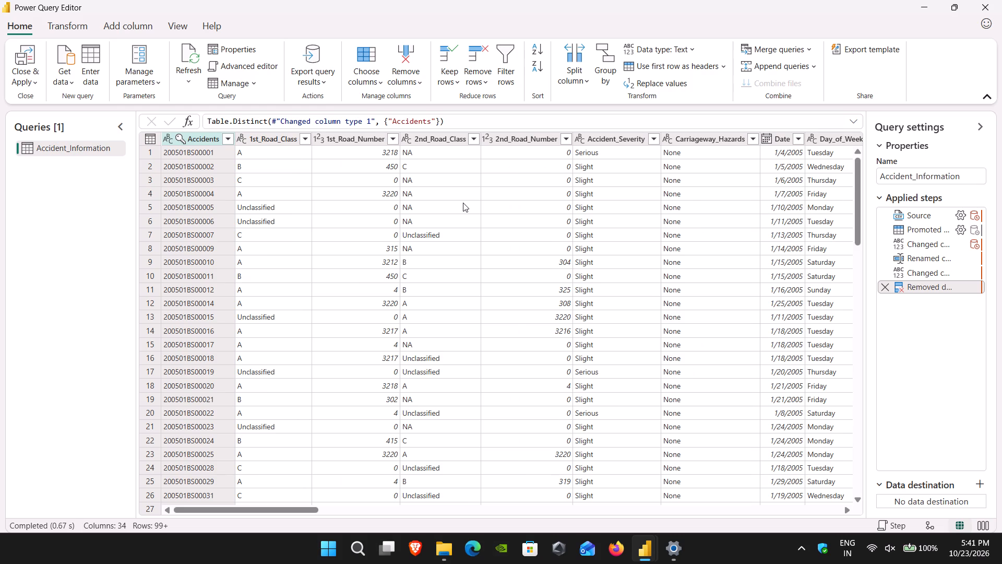
Examine the Accident_Information columns and their data across the full width of the table, through to InScotland and back.
scroll(463, 203, "left", 7)
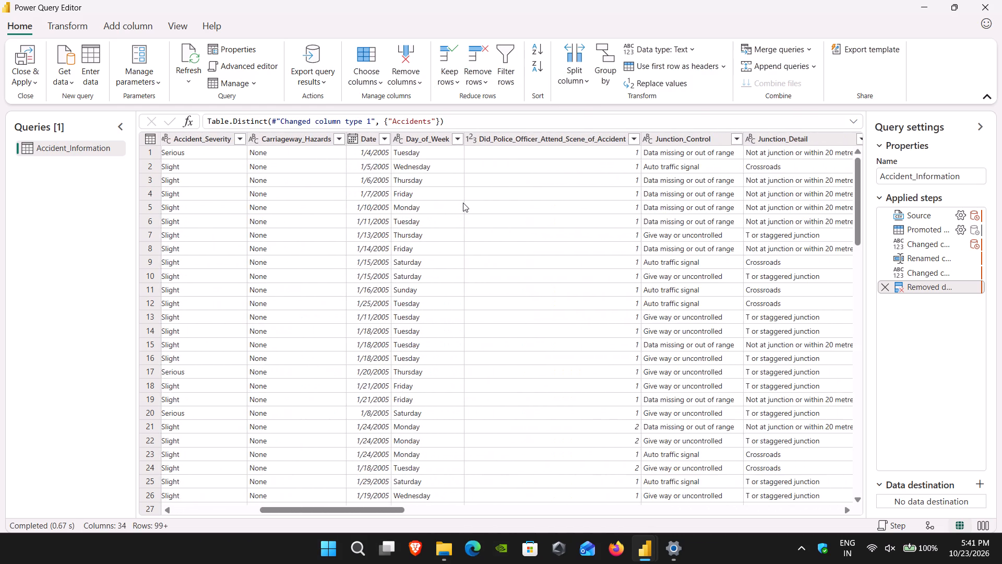
scroll(463, 203, "left", 7)
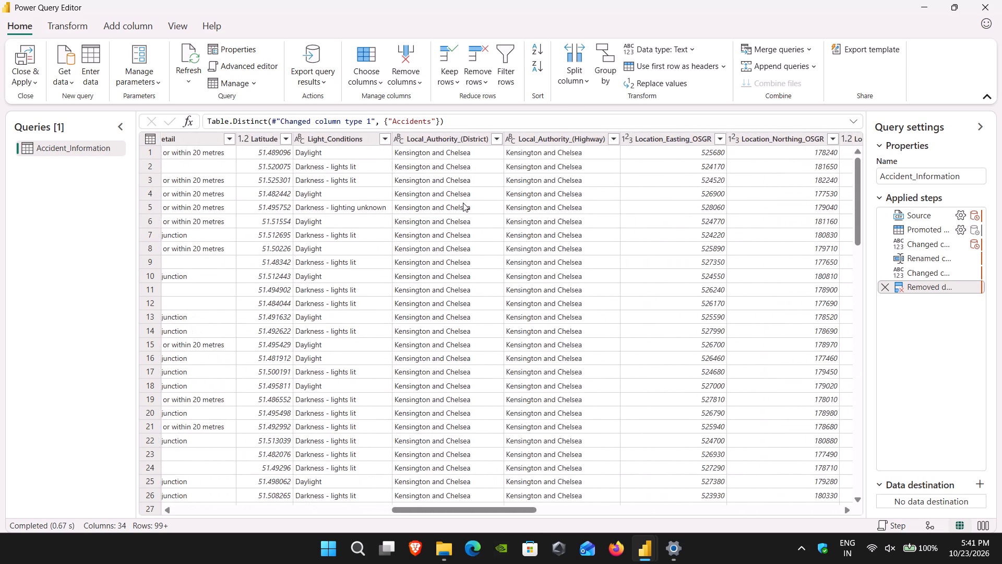
scroll(463, 203, "left", 5)
scroll(657, 204, "left", 3)
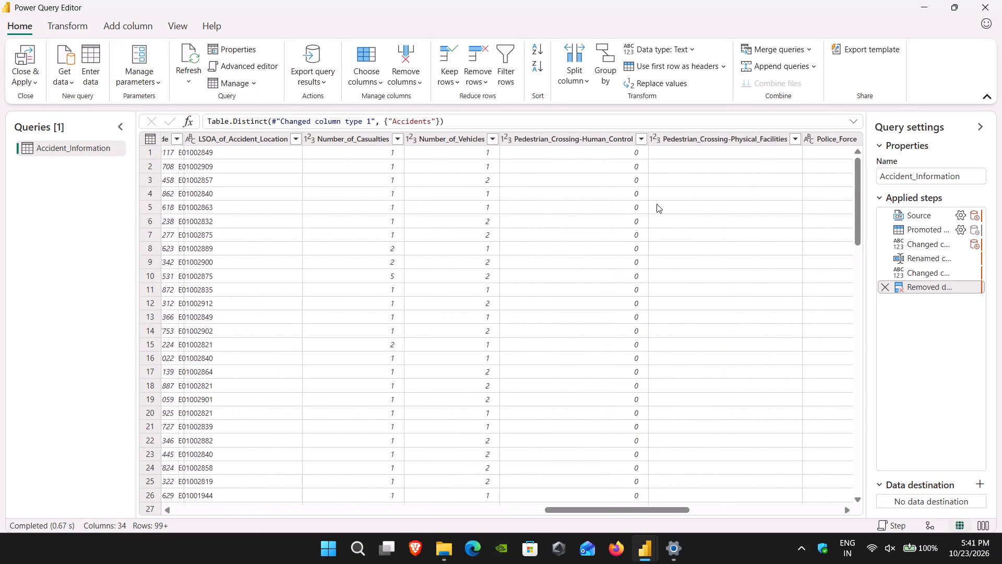
scroll(657, 204, "left", 8)
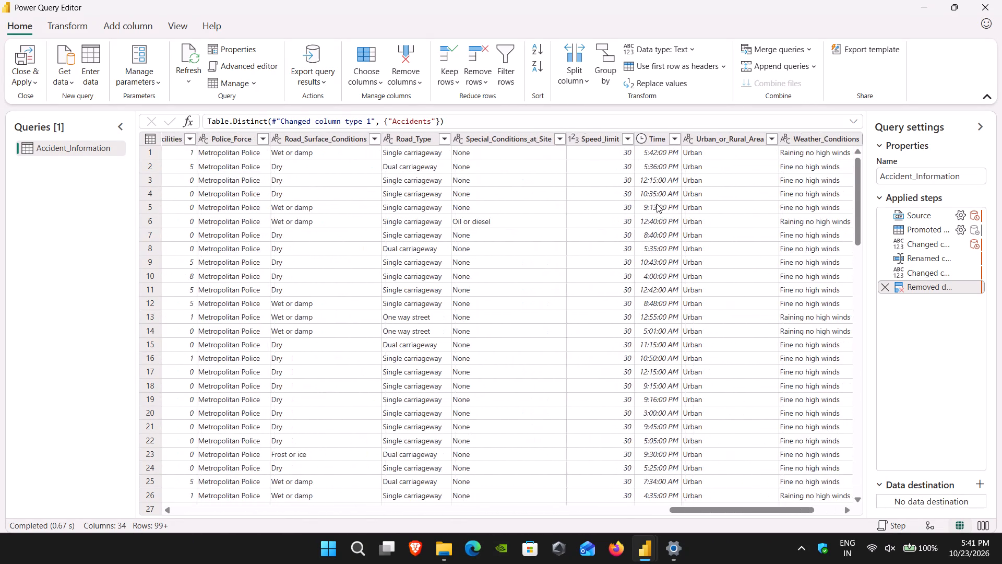
scroll(657, 204, "left", 5)
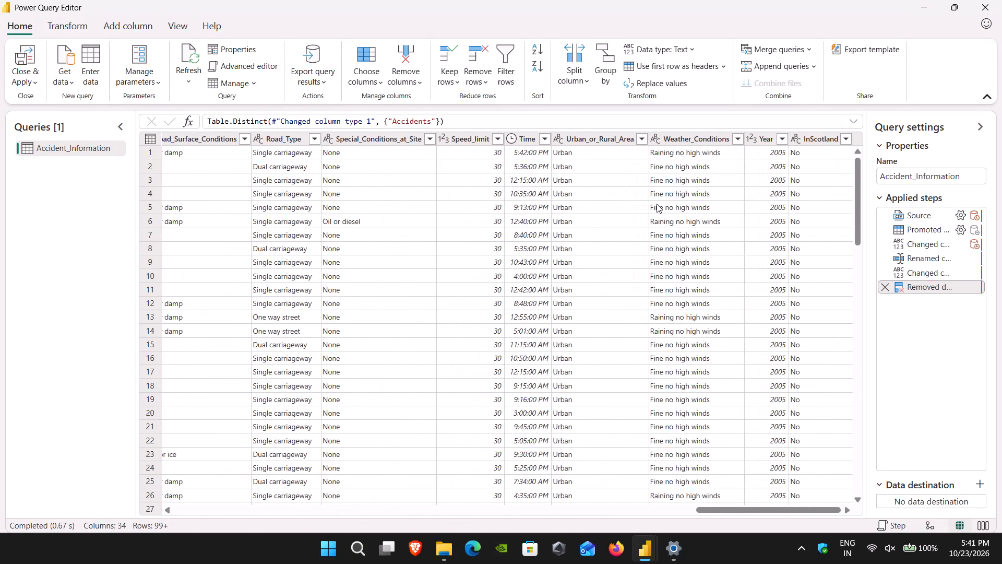
scroll(657, 204, "right", 7)
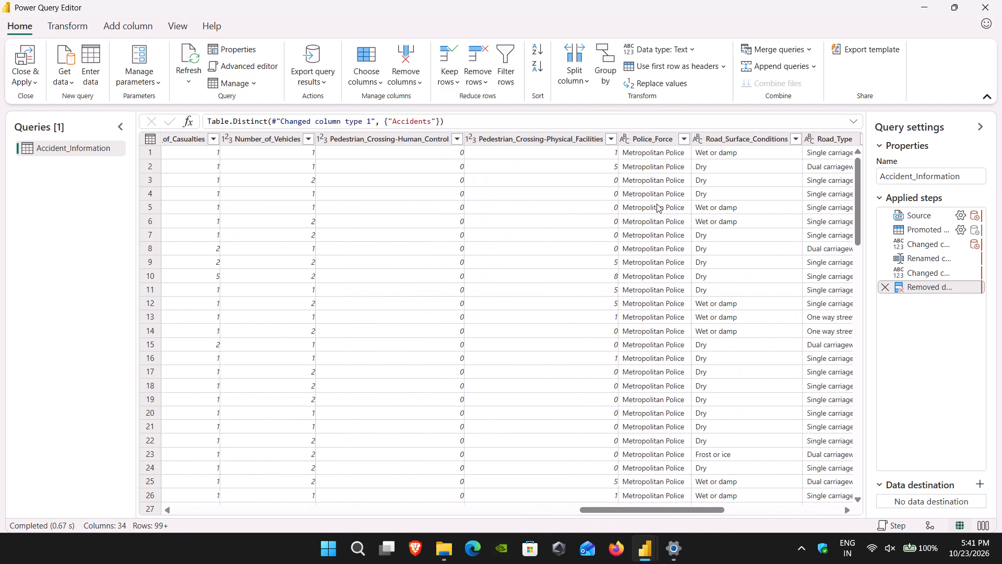
scroll(657, 204, "right", 9)
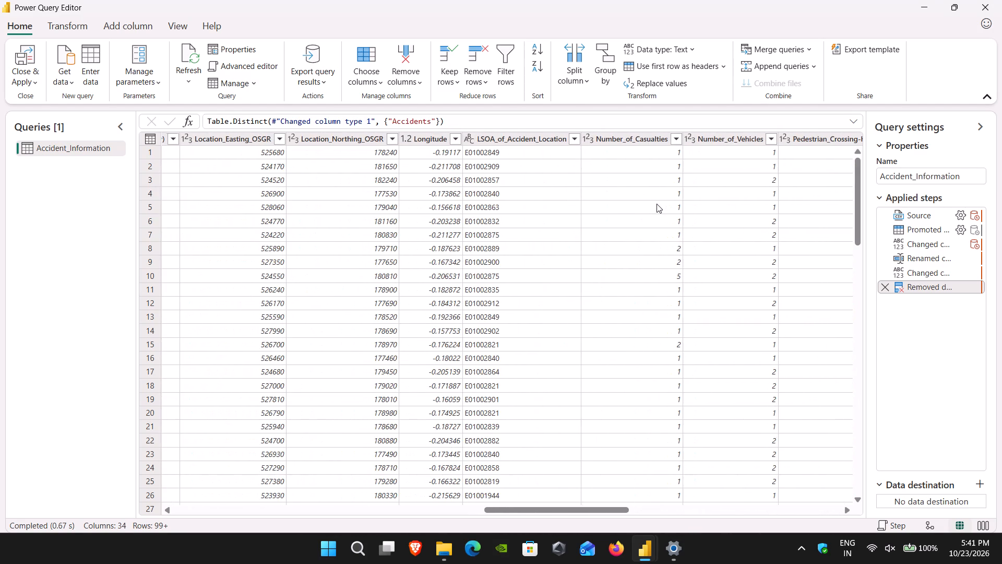
scroll(657, 204, "right", 6)
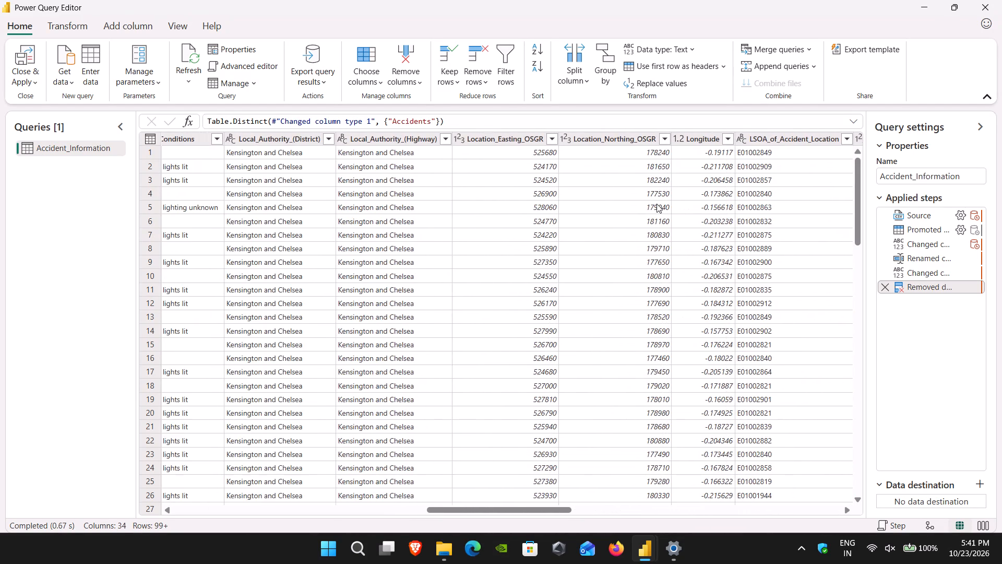
scroll(657, 204, "right", 14)
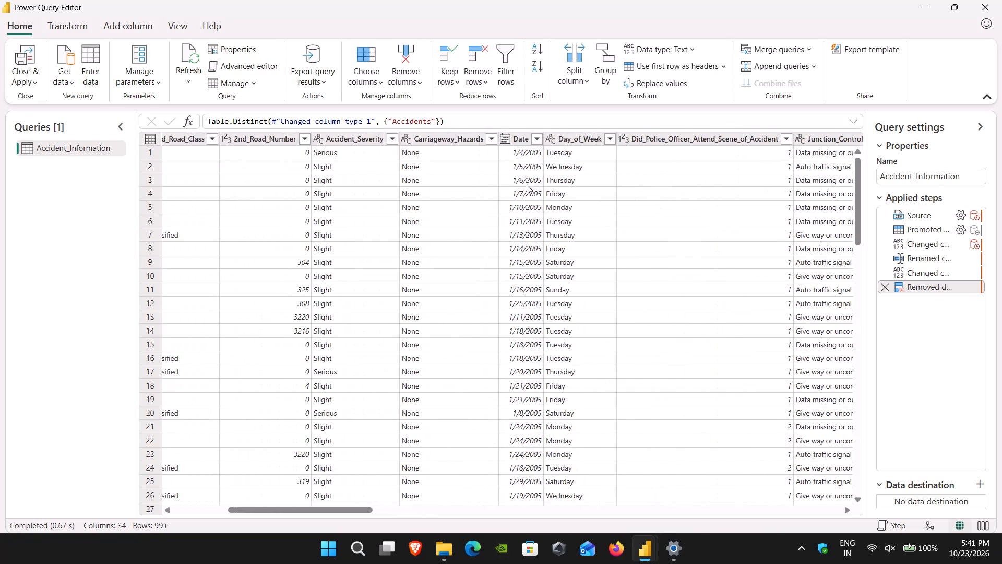
Remove duplicate rows based on the Accidents and Accident_Severity columns together.
left_click(344, 140, "ctrl")
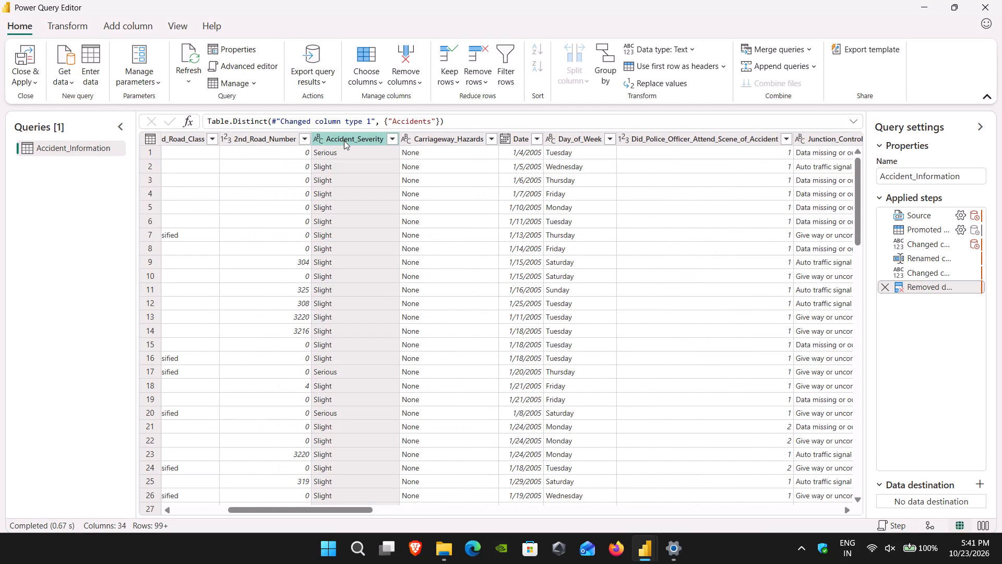
left_click(485, 82)
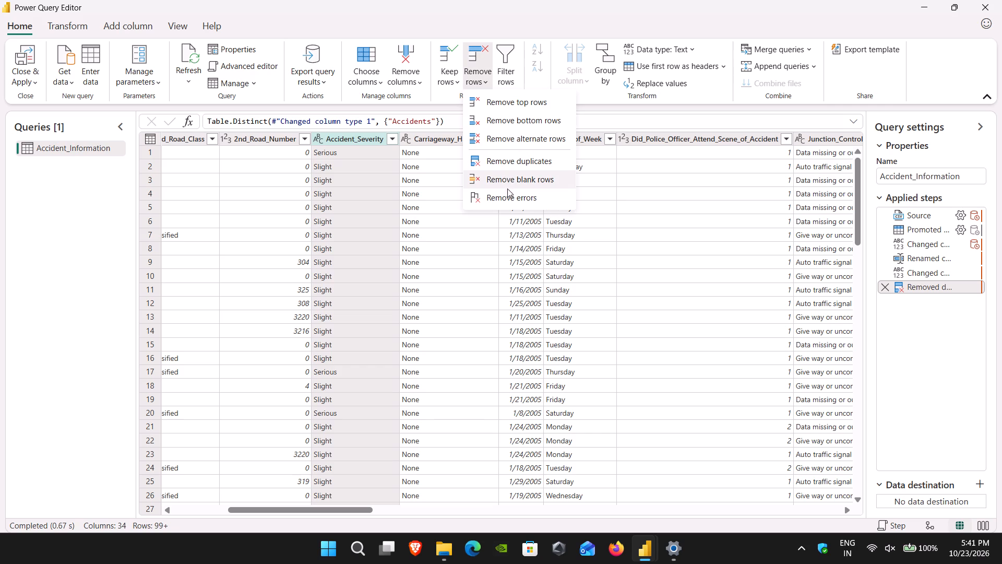
left_click(523, 163)
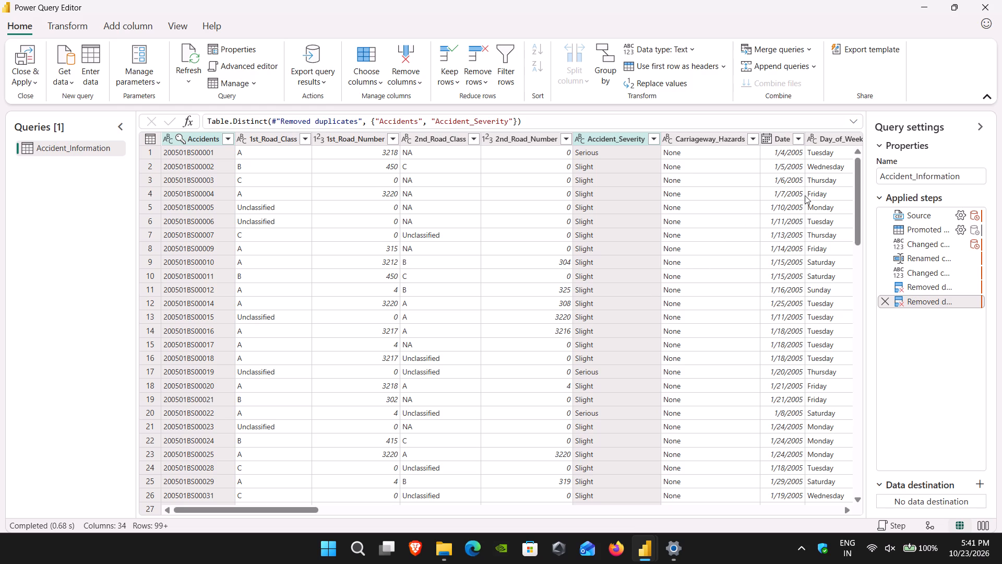
Remove duplicate rows from the Accident_Information table based on the Date column alone.
left_click(780, 140)
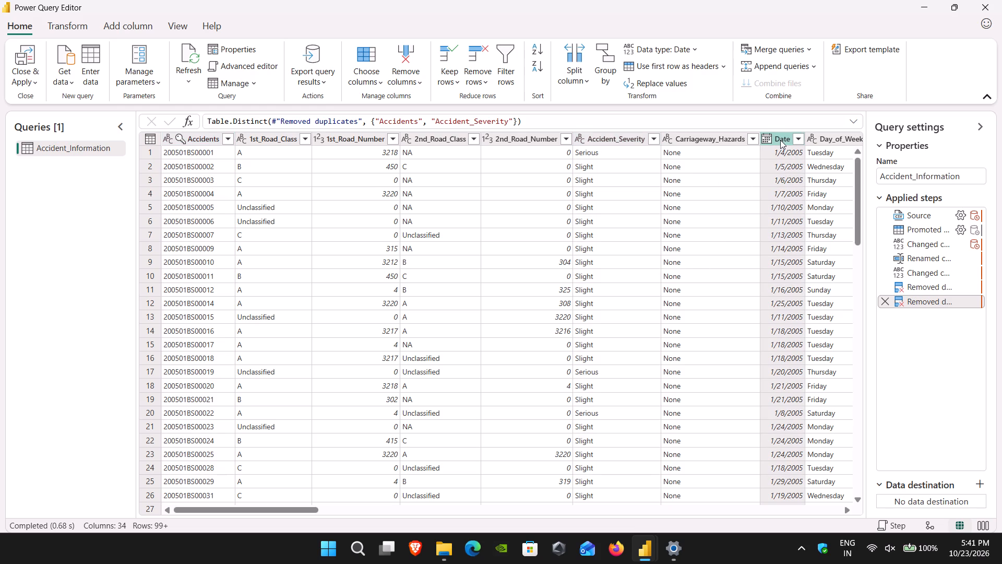
key("ctrl+space")
key("ctrl+space")
left_click(475, 84)
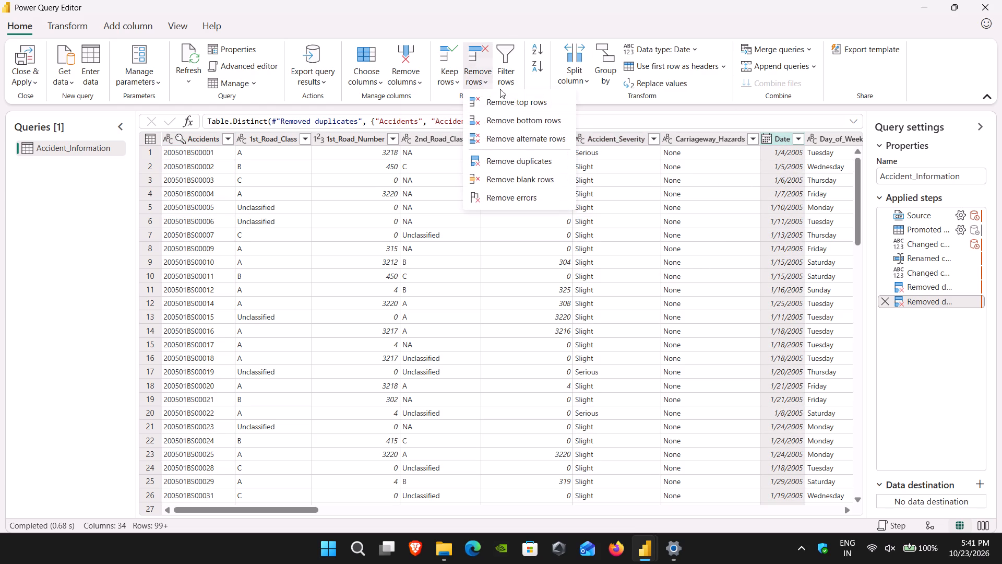
left_click(533, 162)
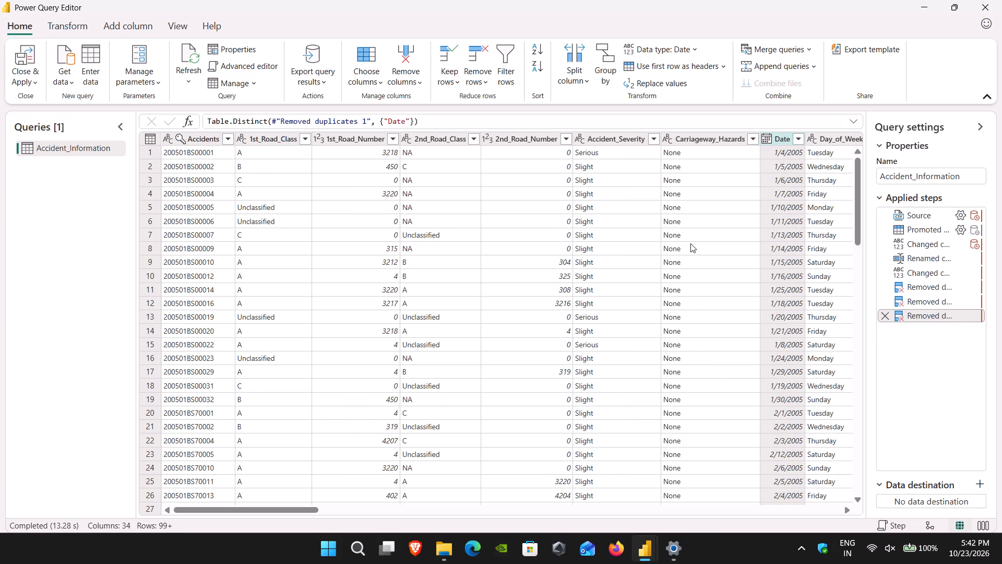
Select the Latitude column and bring up the row-removal options.
scroll(690, 243, "left", 7)
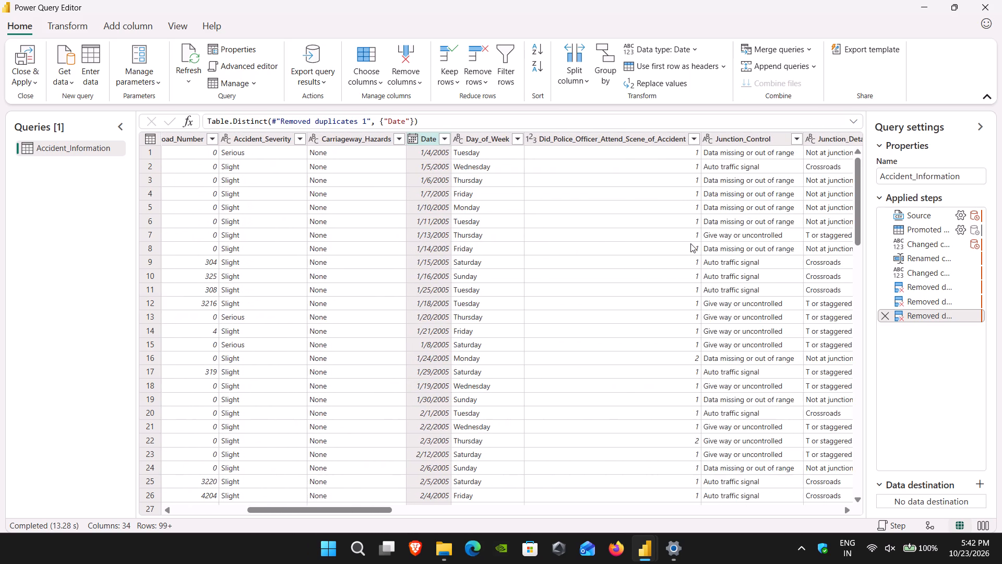
scroll(690, 243, "left", 7)
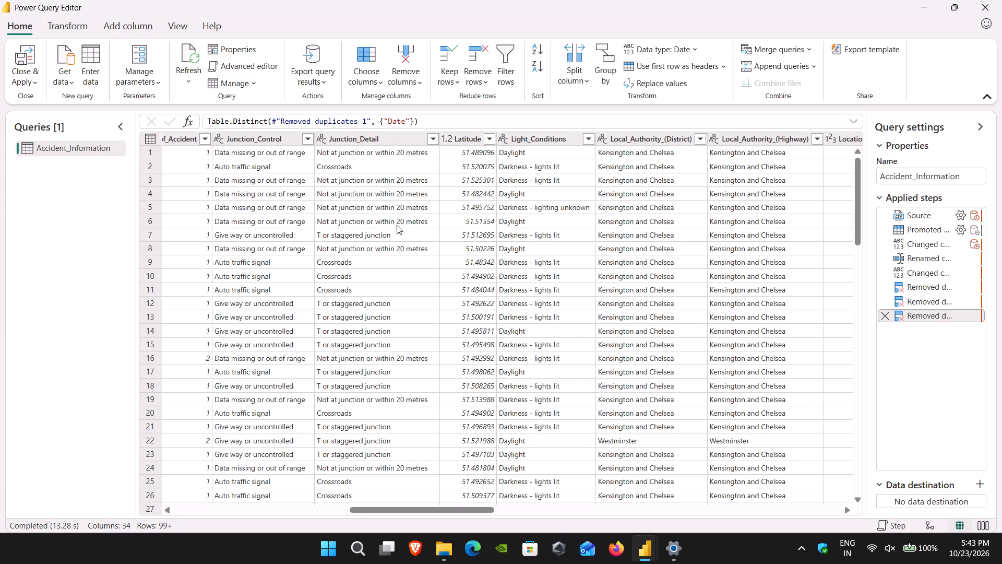
scroll(397, 225, "left", 1)
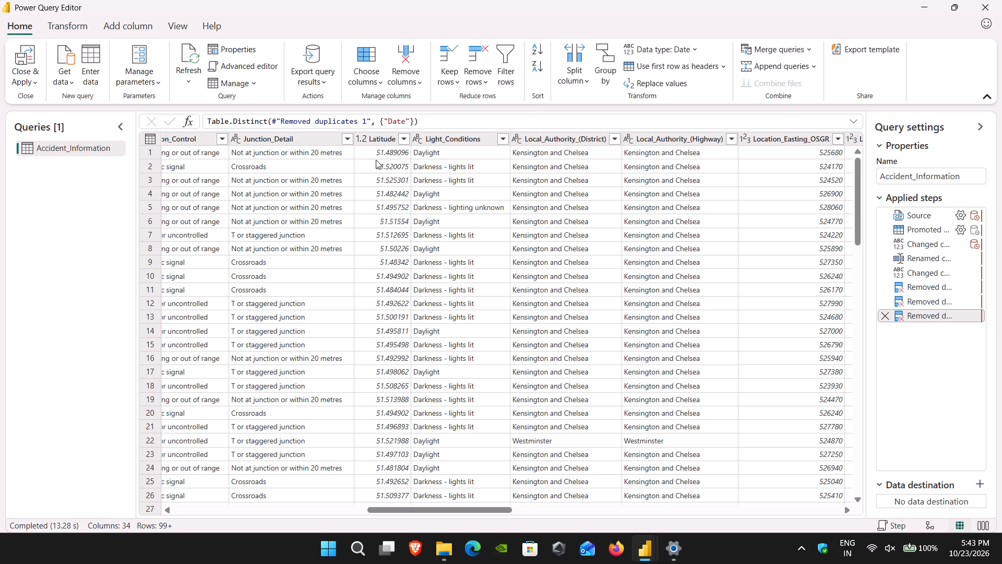
left_click(377, 139)
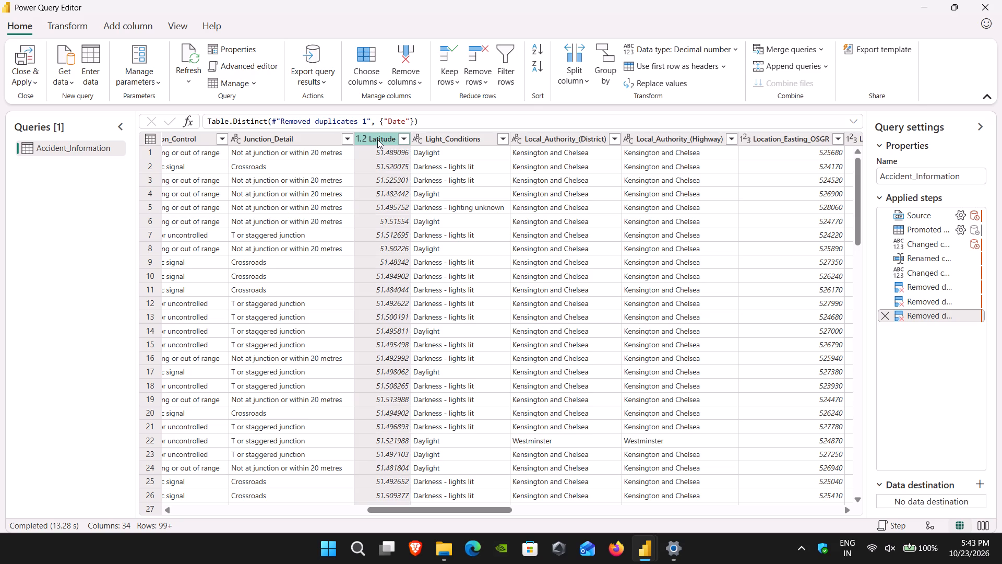
key("ctrl+space")
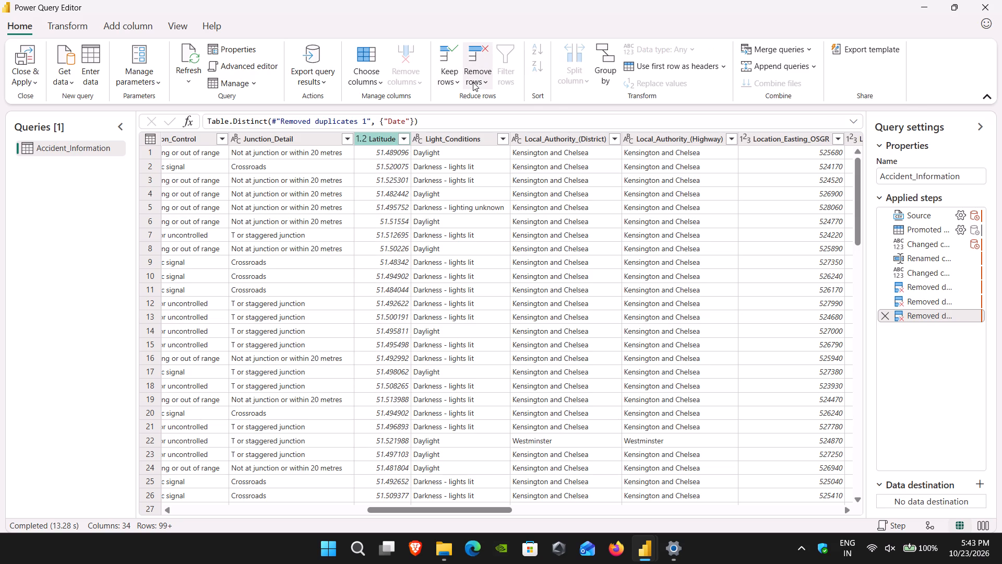
left_click(482, 79)
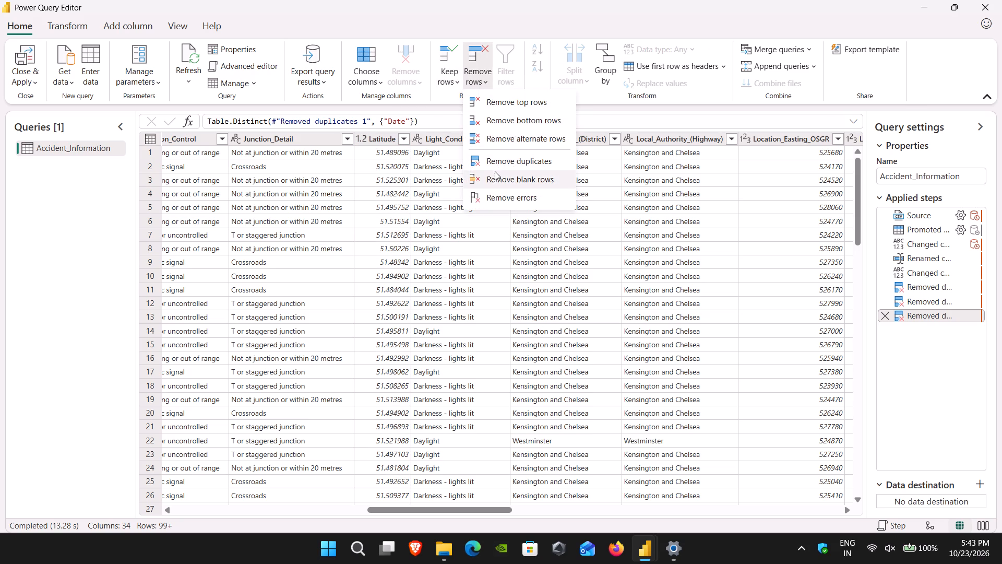